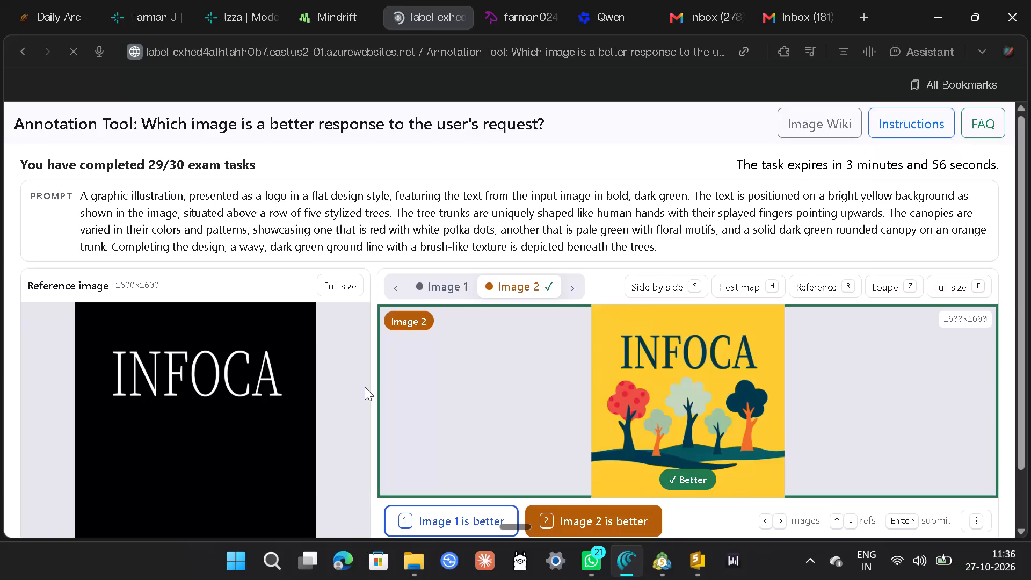
Dismiss the exam's stage update and close the tab of the "Which image is a better response to the user's request?" annotation tool.
scroll(365, 387, down, 1)
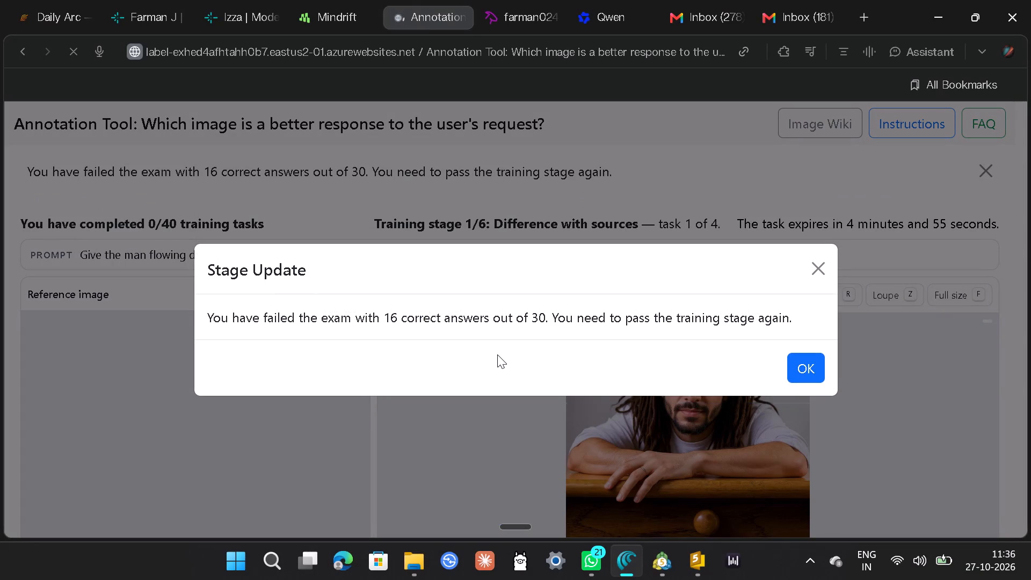
click(797, 363)
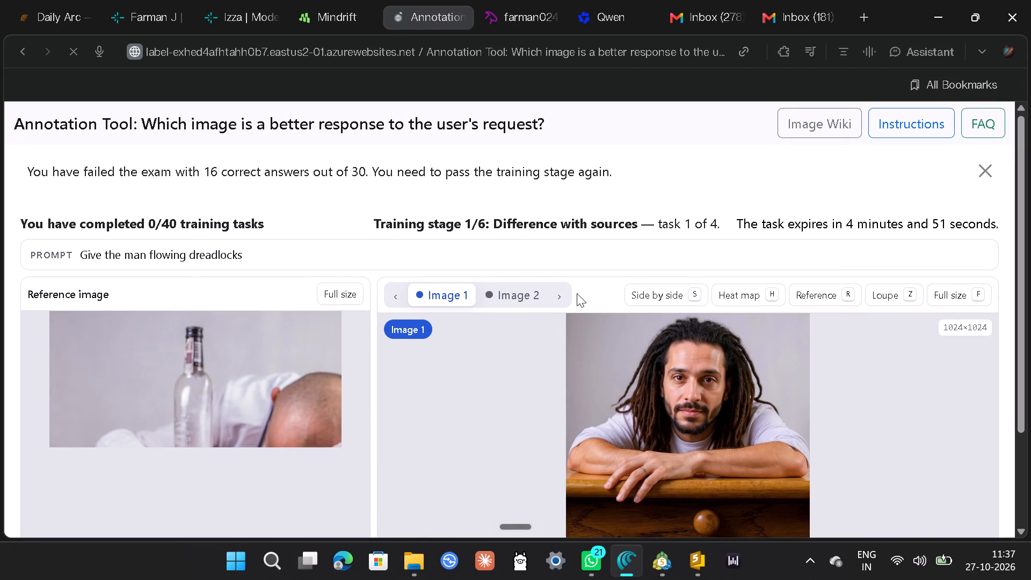
scroll(577, 293, down, 1)
scroll(577, 293, up, 1)
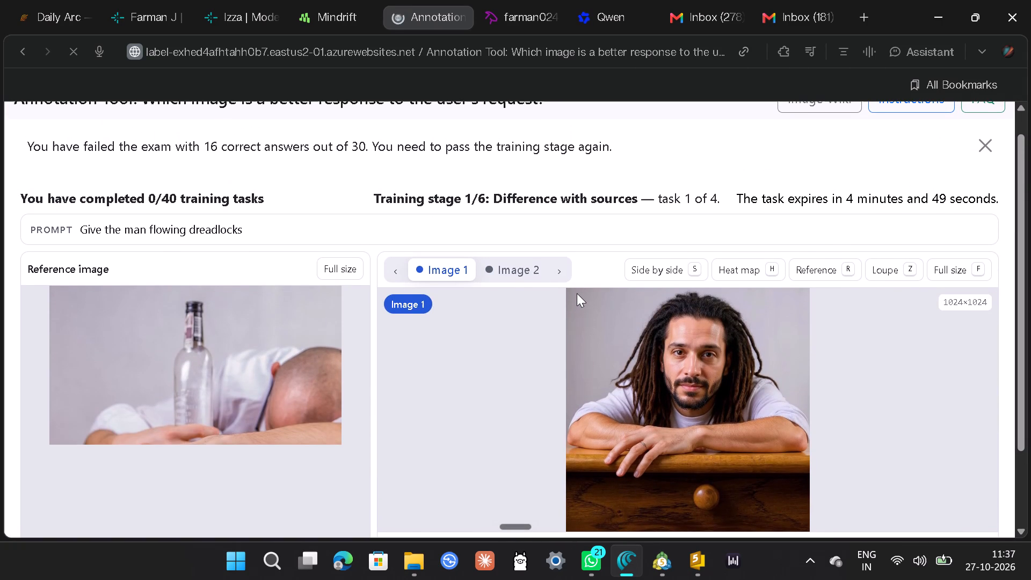
scroll(577, 293, up, 1)
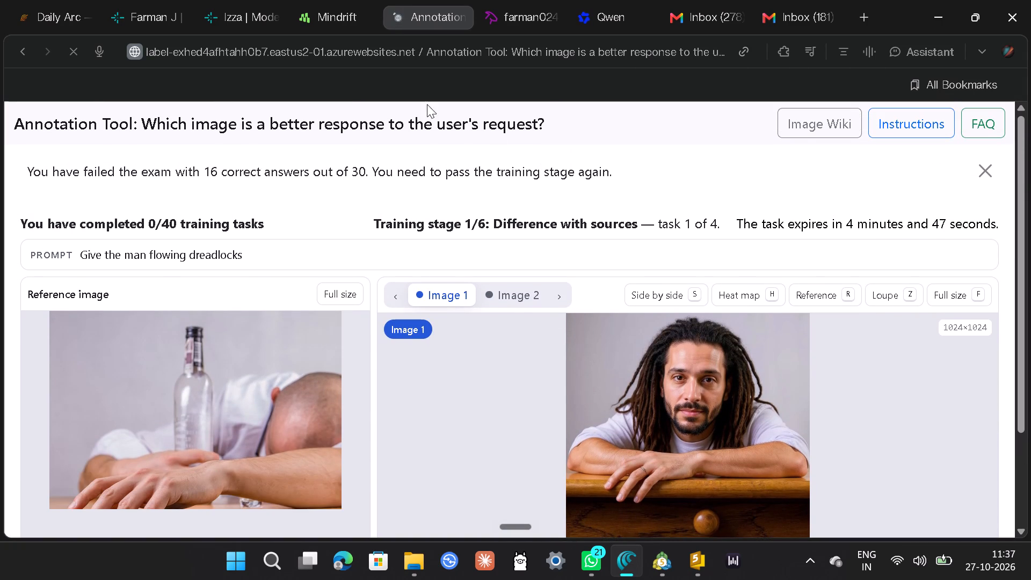
click(459, 17)
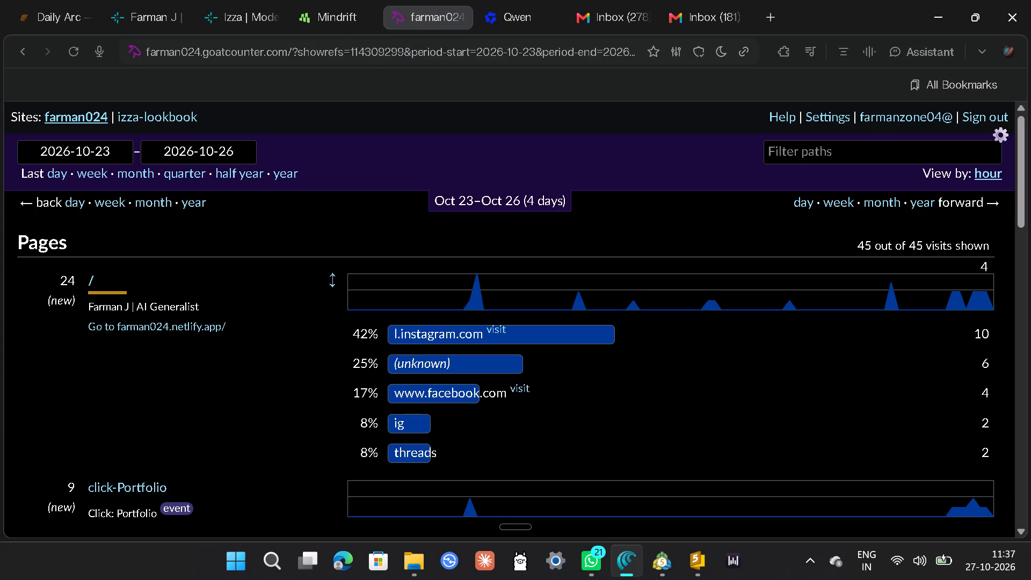
Switch to Mindrift, look over the current task page and open the My projects list.
click(322, 15)
scroll(553, 249, down, 2)
scroll(553, 249, up, 2)
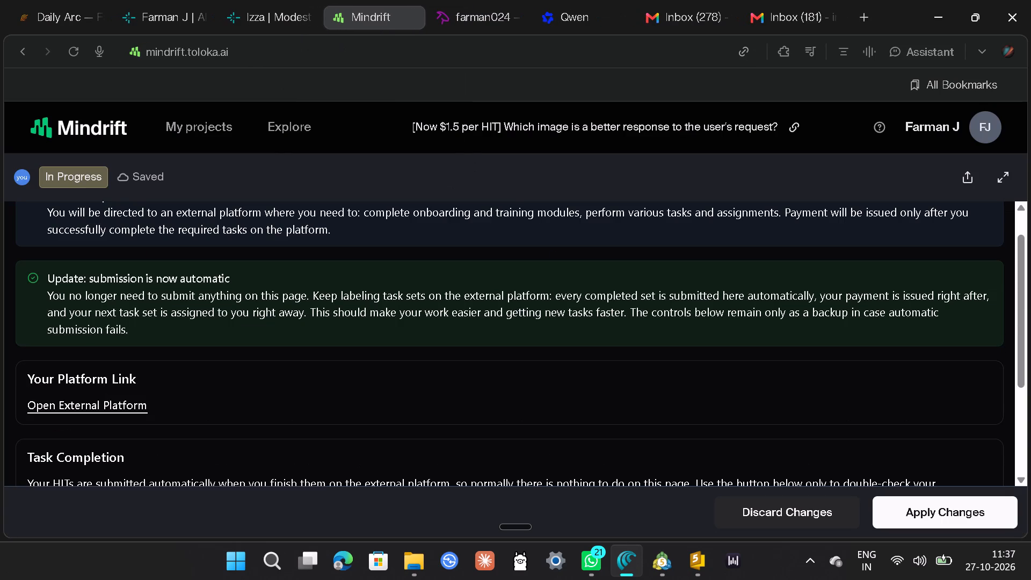
scroll(553, 249, down, 2)
scroll(553, 249, up, 1)
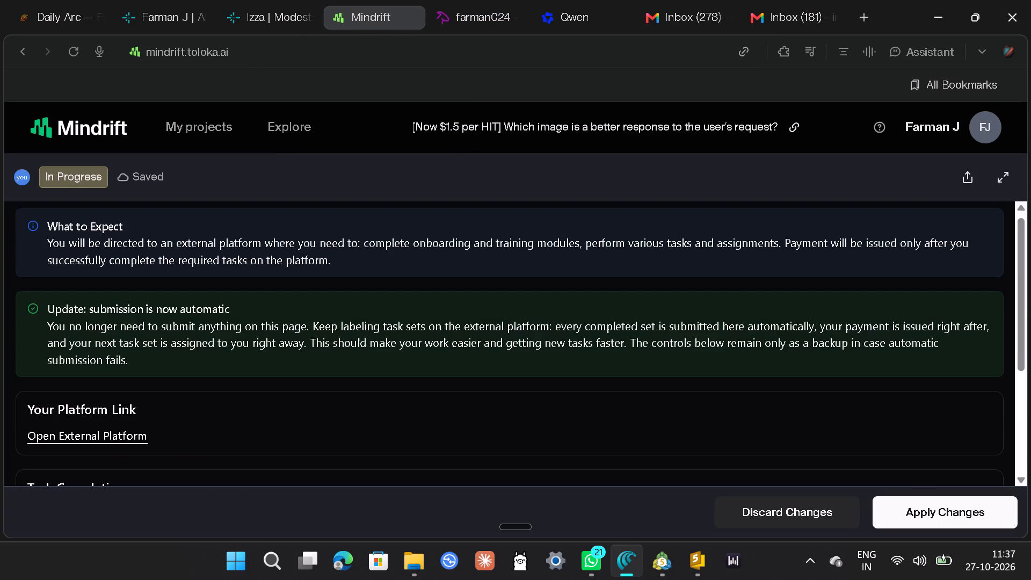
scroll(553, 249, down, 2)
scroll(553, 249, up, 2)
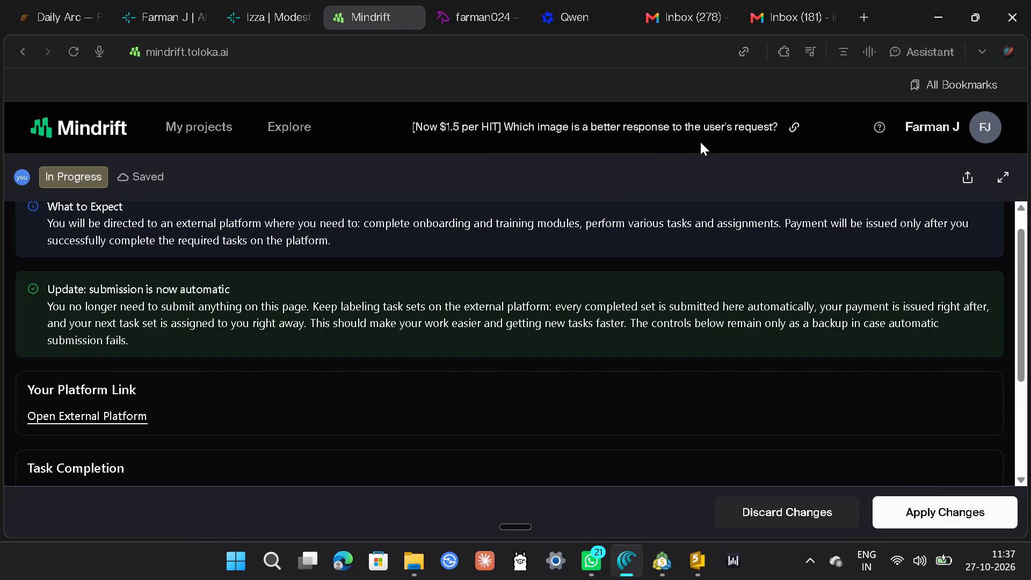
click(226, 130)
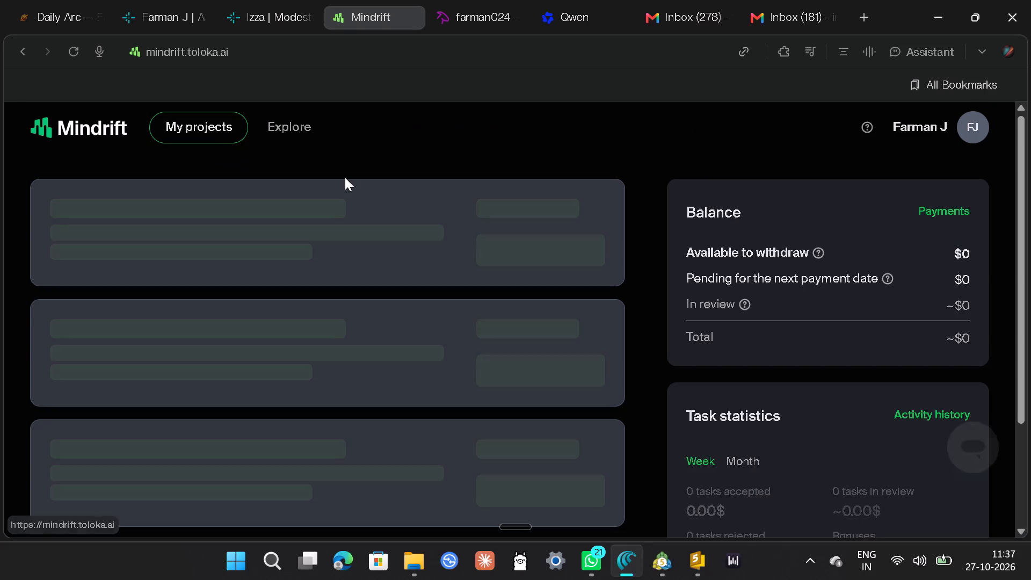
Start tasks for the project "[$3 per HIT] Visual Excellence: Professional Image Evaluation".
scroll(473, 263, down, 2)
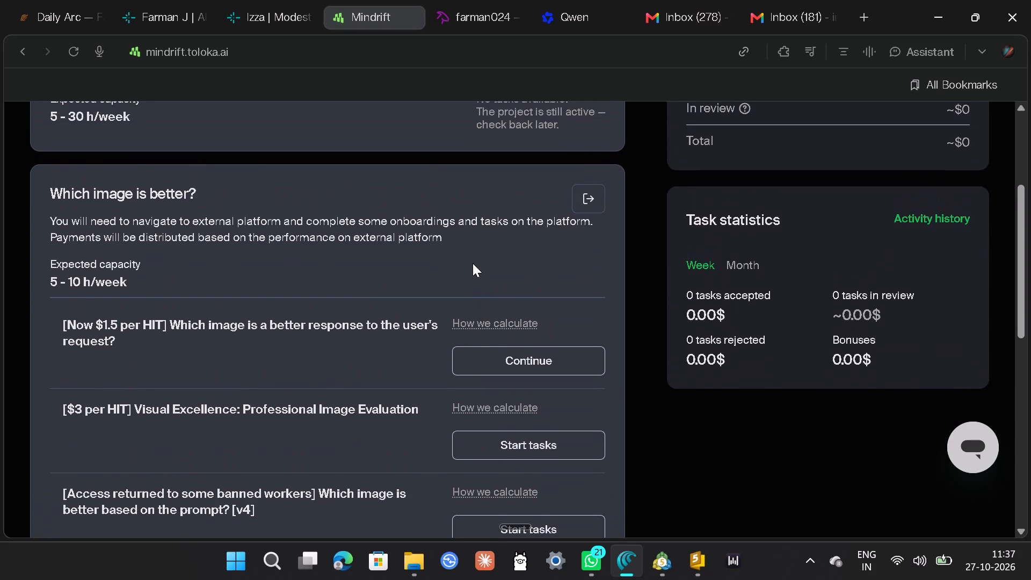
scroll(473, 263, up, 1)
scroll(473, 263, down, 2)
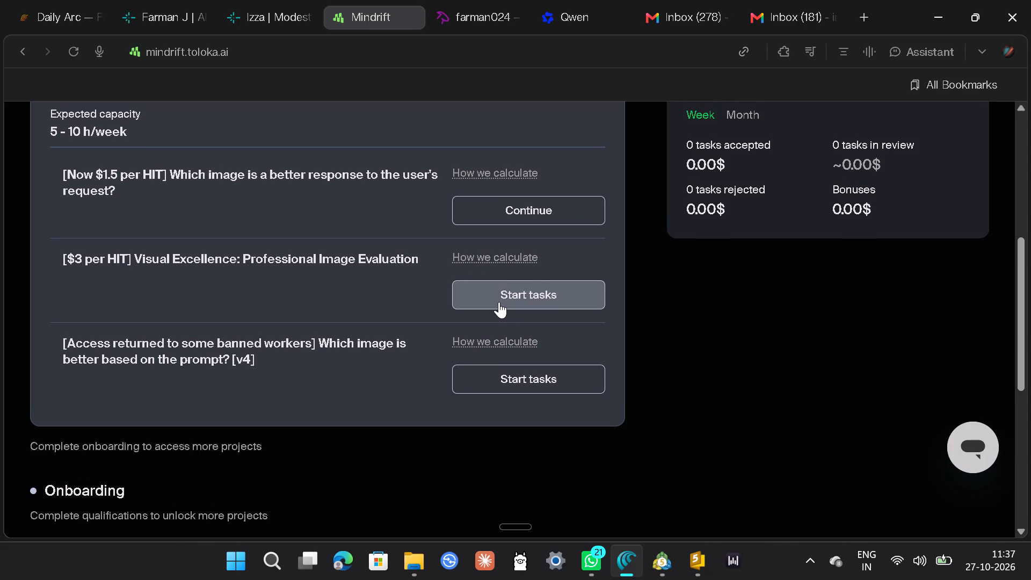
click(499, 302)
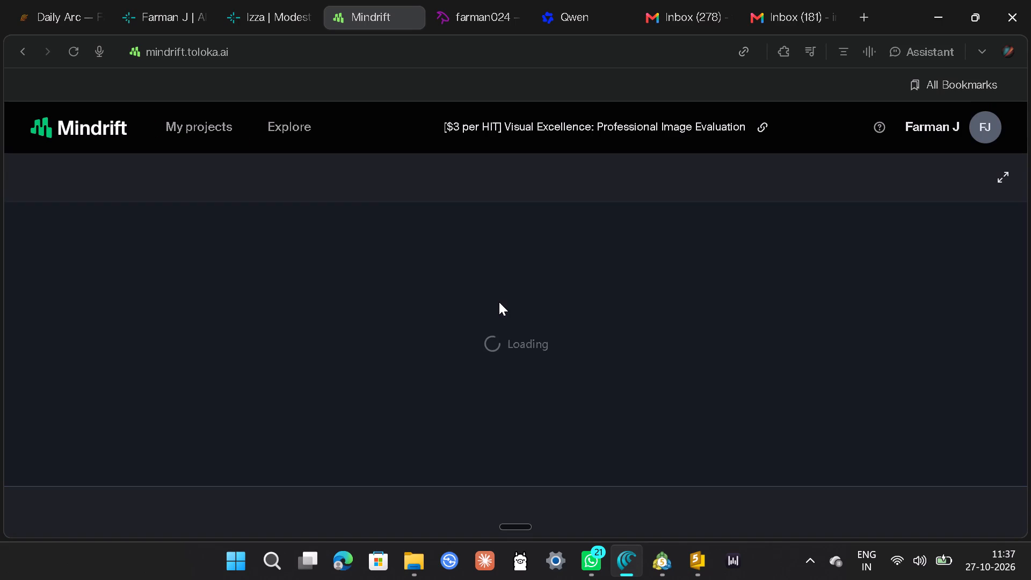
Open the external platform for the Visual Excellence project from its task page.
scroll(432, 274, down, 1)
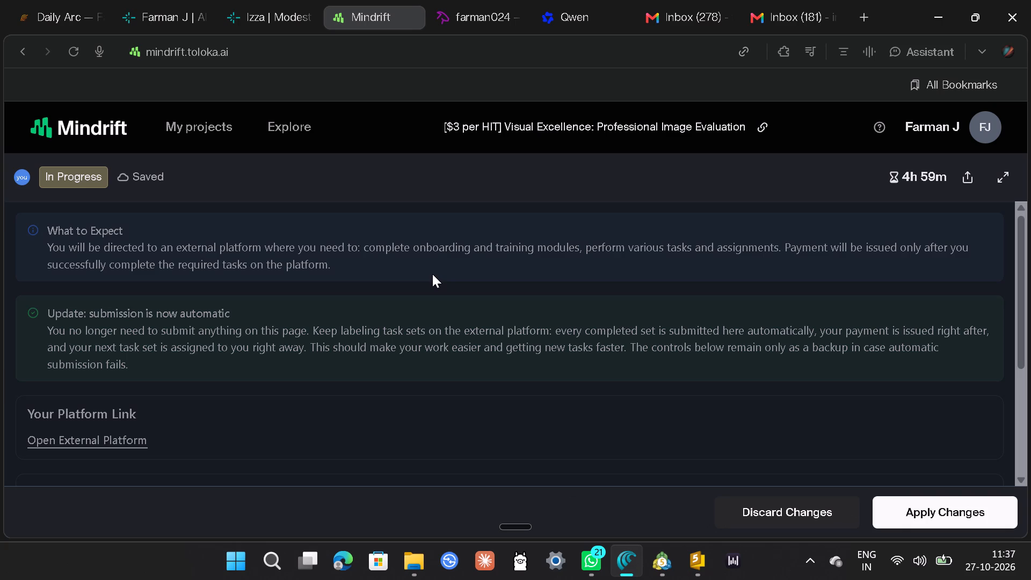
scroll(351, 361, down, 2)
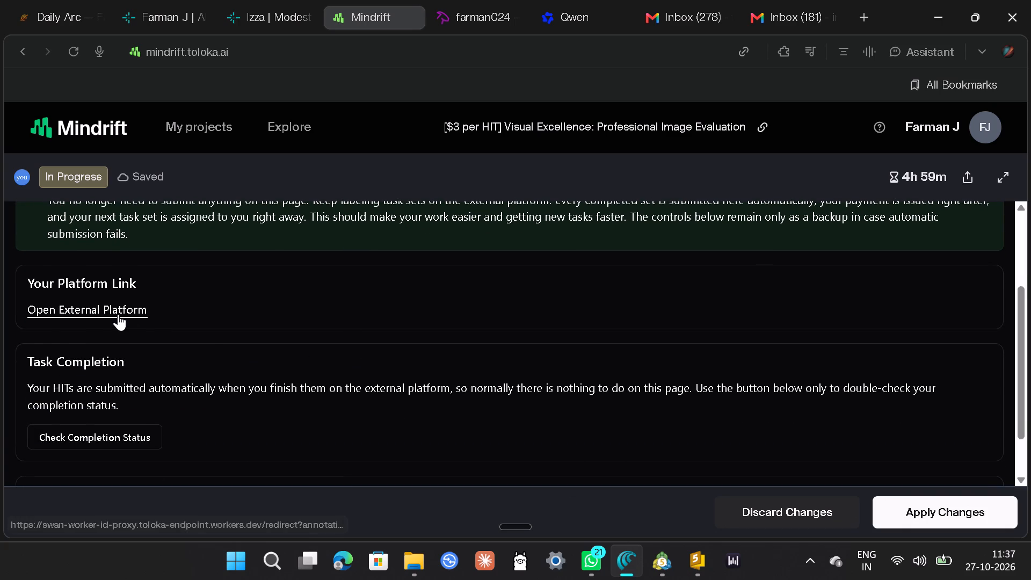
click(118, 314)
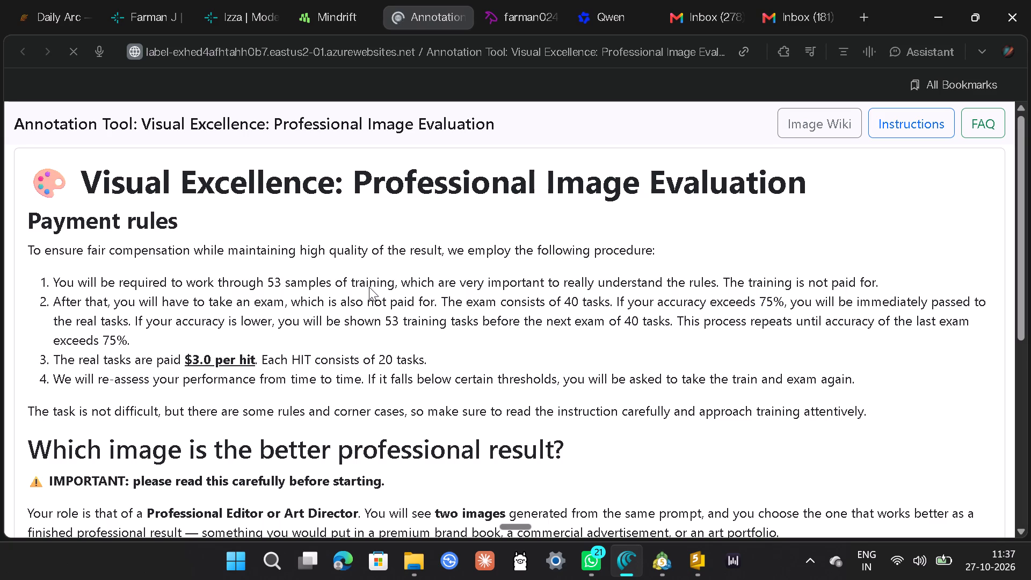
Read through the payment rules and evaluation instructions, acknowledge them and proceed to training.
scroll(369, 287, down, 7)
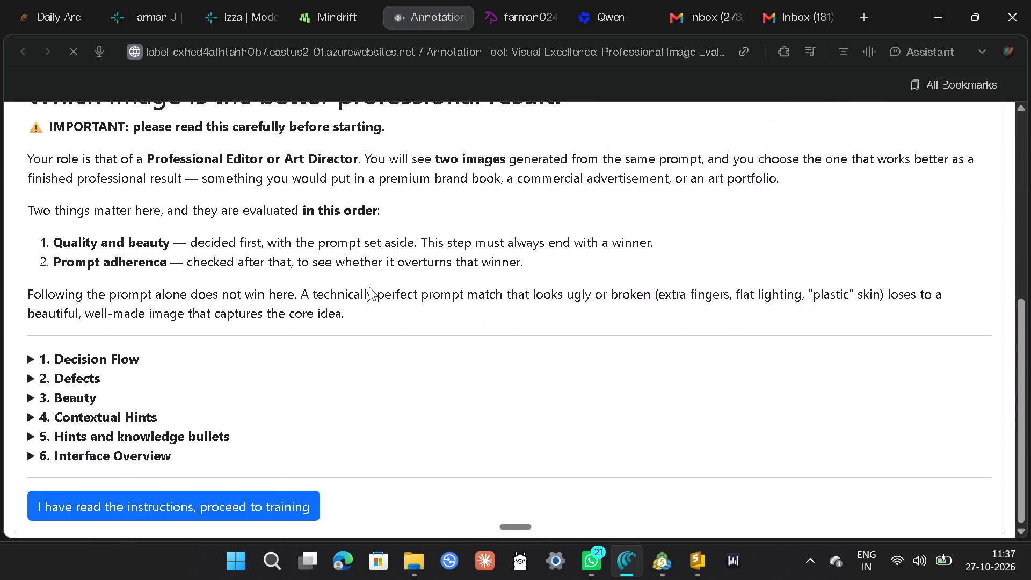
scroll(323, 367, up, 2)
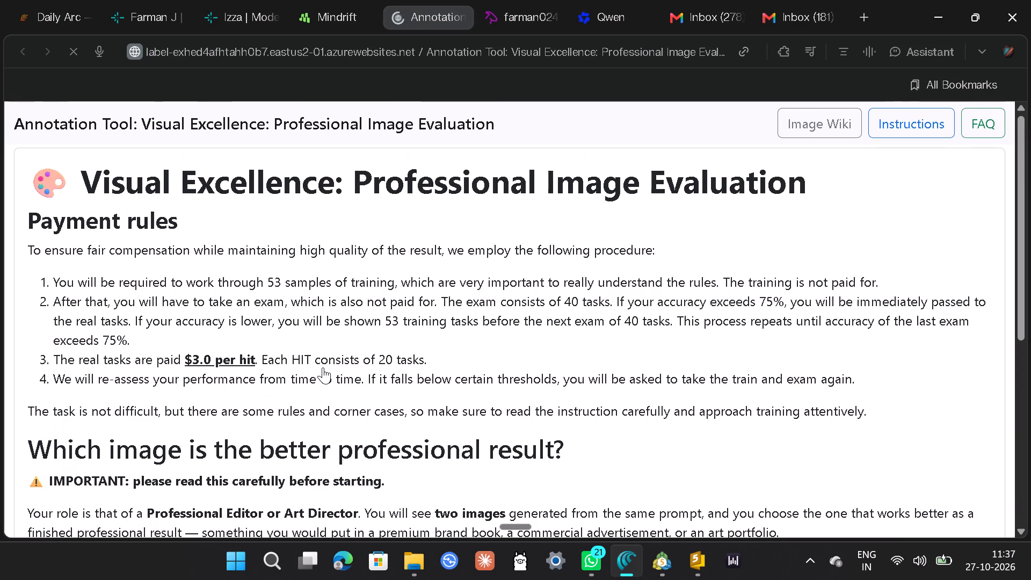
scroll(323, 367, down, 3)
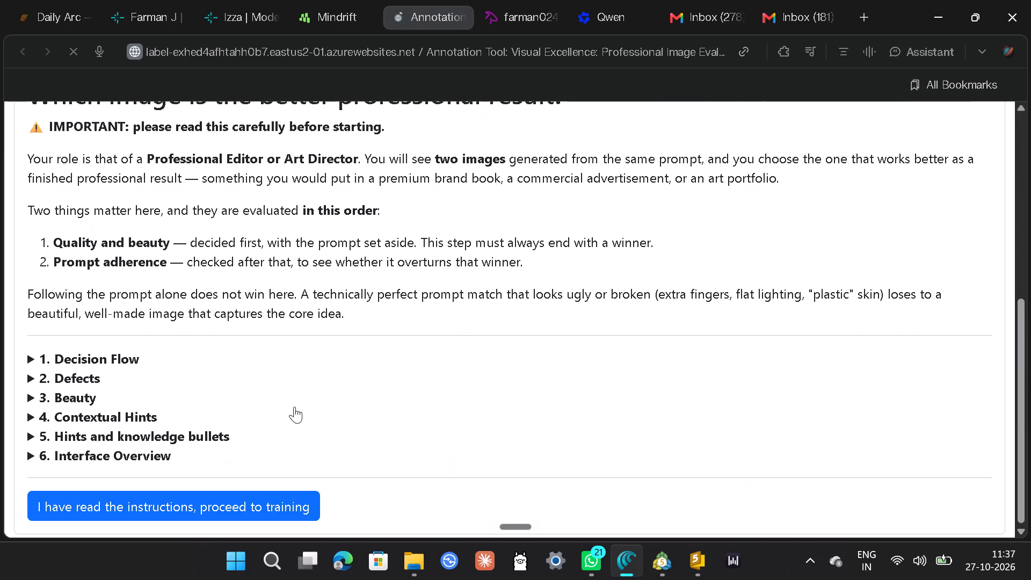
click(253, 498)
Dismiss the training introduction and look over the first NSFW training task with its prompt and two image slots.
scroll(347, 367, up, 1)
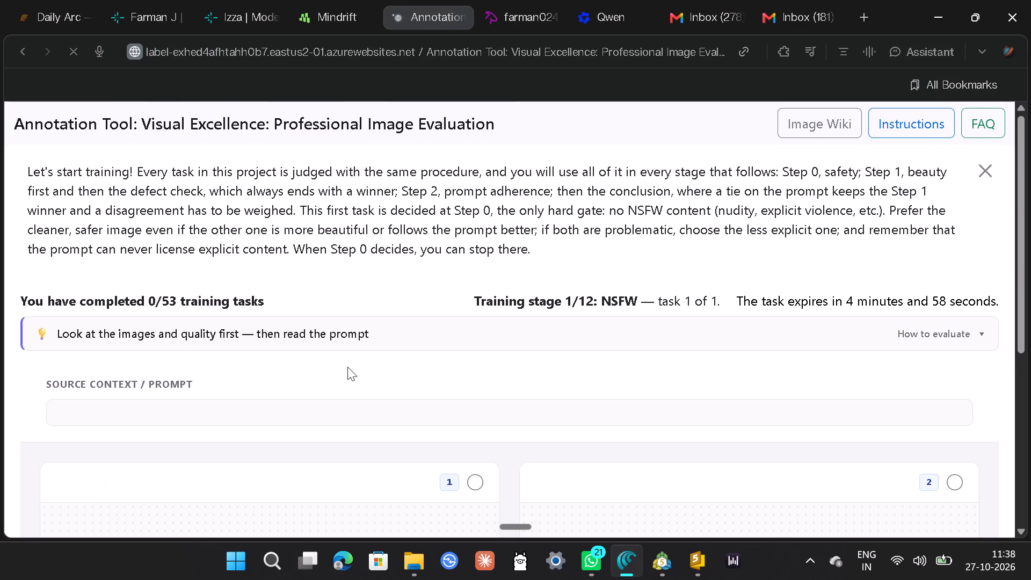
scroll(347, 367, down, 1)
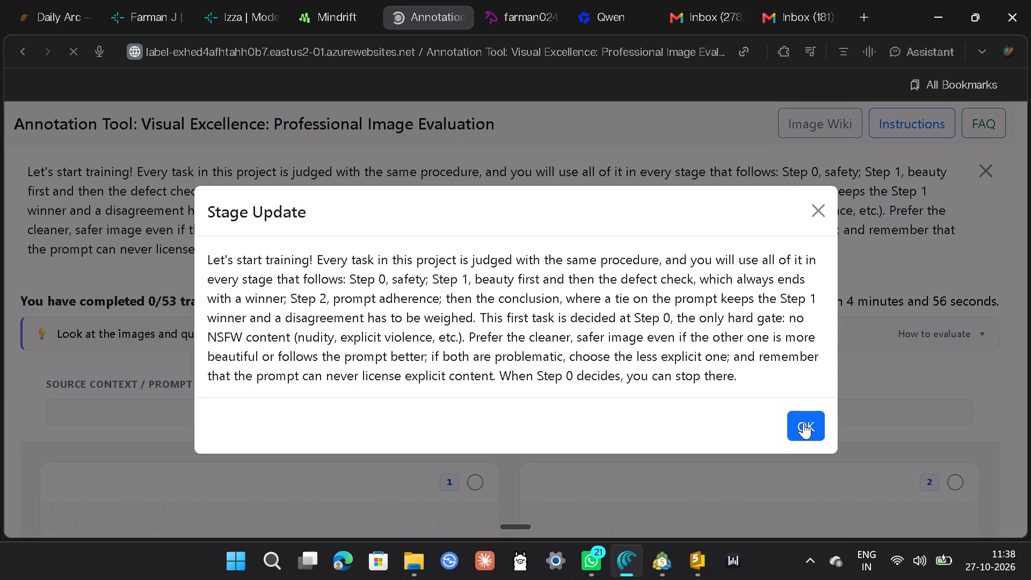
click(805, 423)
scroll(637, 389, down, 1)
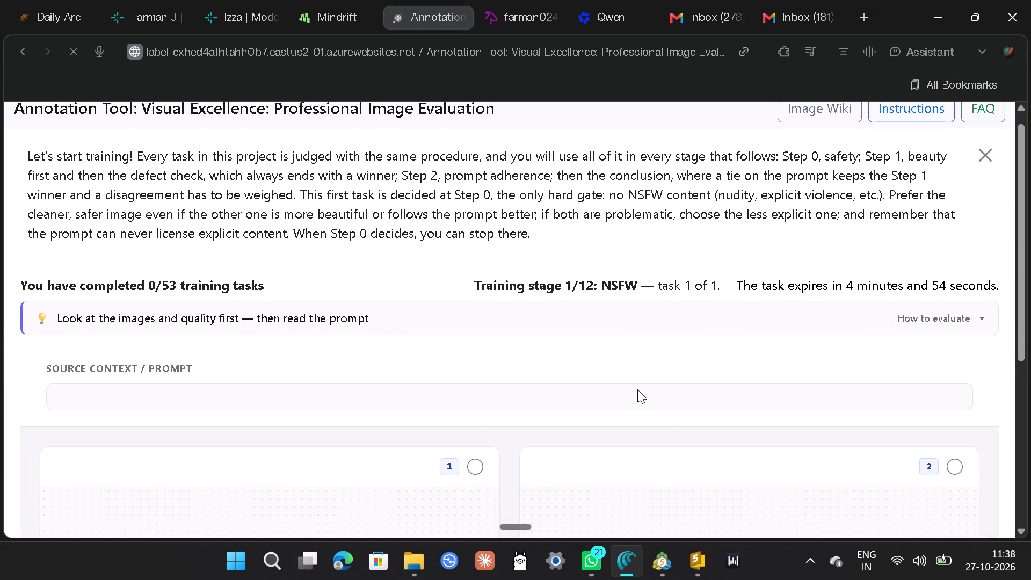
scroll(637, 389, down, 1)
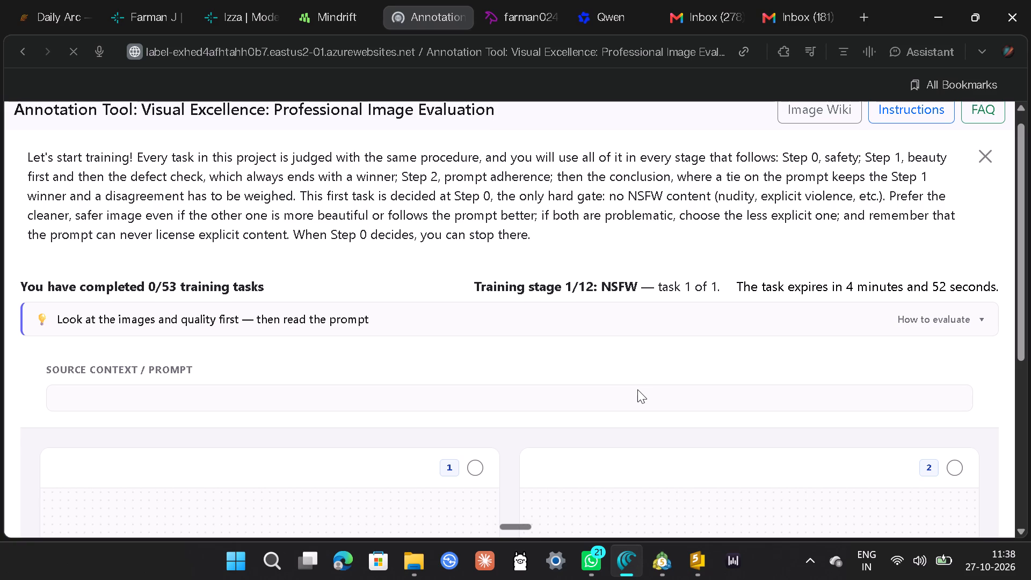
scroll(637, 389, down, 2)
scroll(637, 389, up, 2)
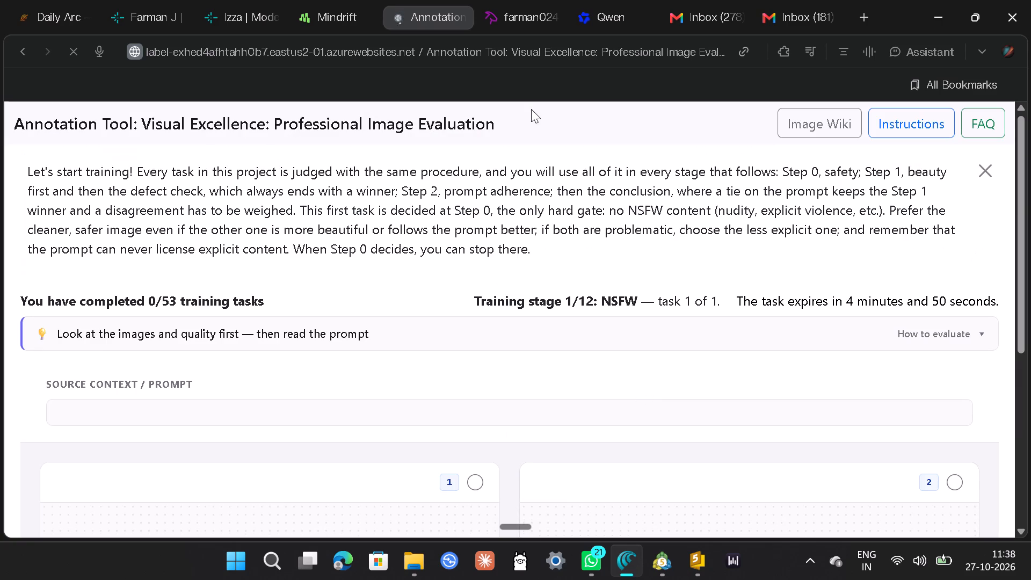
Close the tab of the Visual Excellence annotation tool.
click(460, 18)
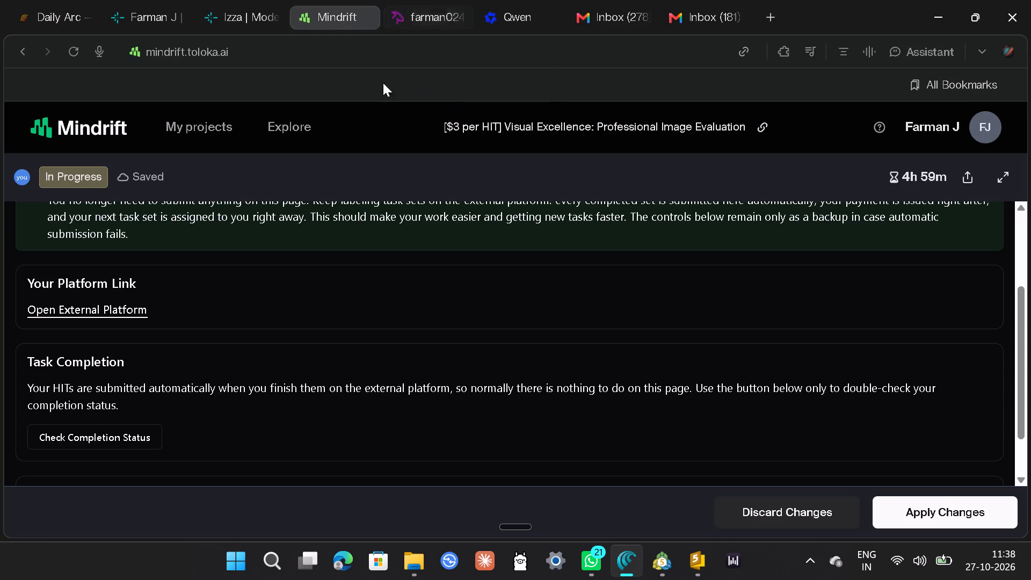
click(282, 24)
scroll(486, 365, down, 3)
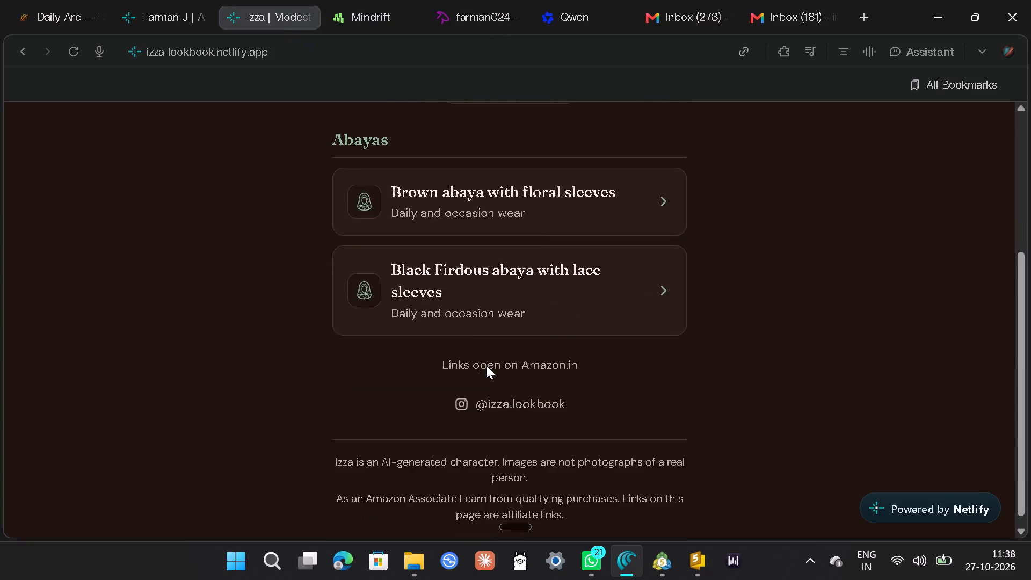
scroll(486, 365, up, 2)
Return to Mindrift's My projects list and look through the projects in progress.
click(361, 21)
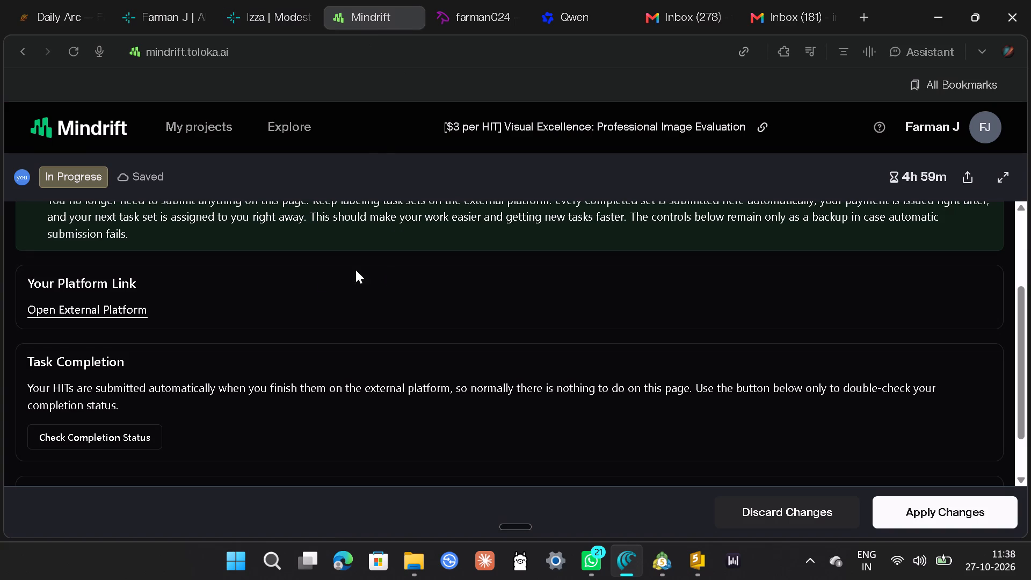
scroll(321, 278, up, 2)
click(204, 127)
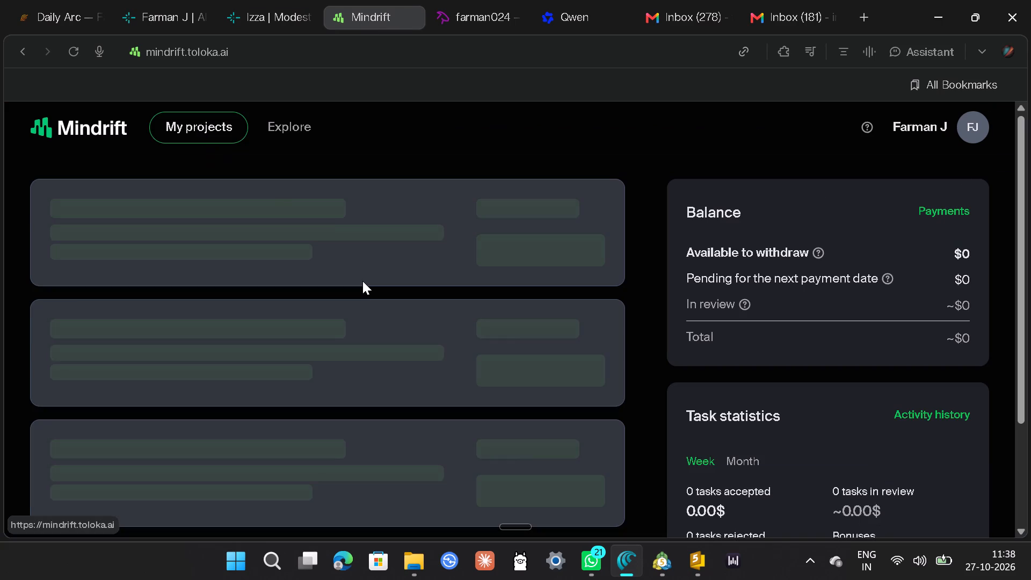
scroll(427, 332, down, 4)
scroll(427, 332, up, 3)
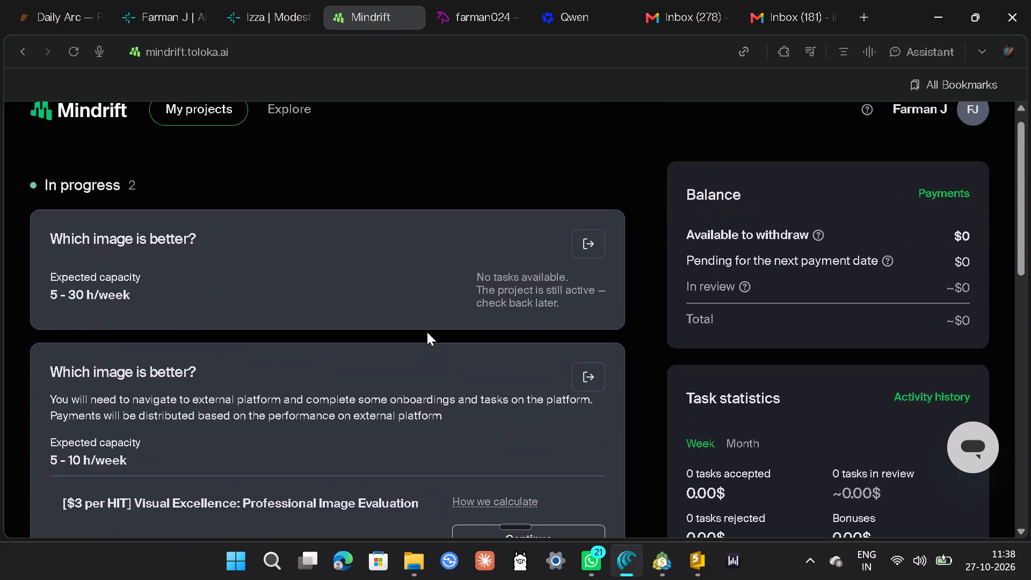
scroll(427, 332, down, 2)
scroll(427, 332, up, 2)
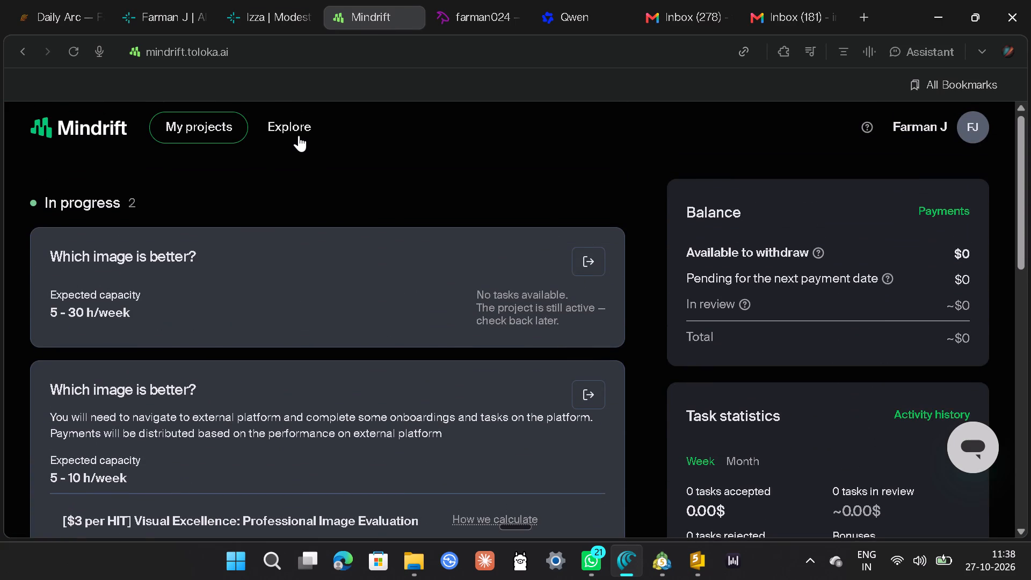
Open Mindrift's Explore page.
click(299, 135)
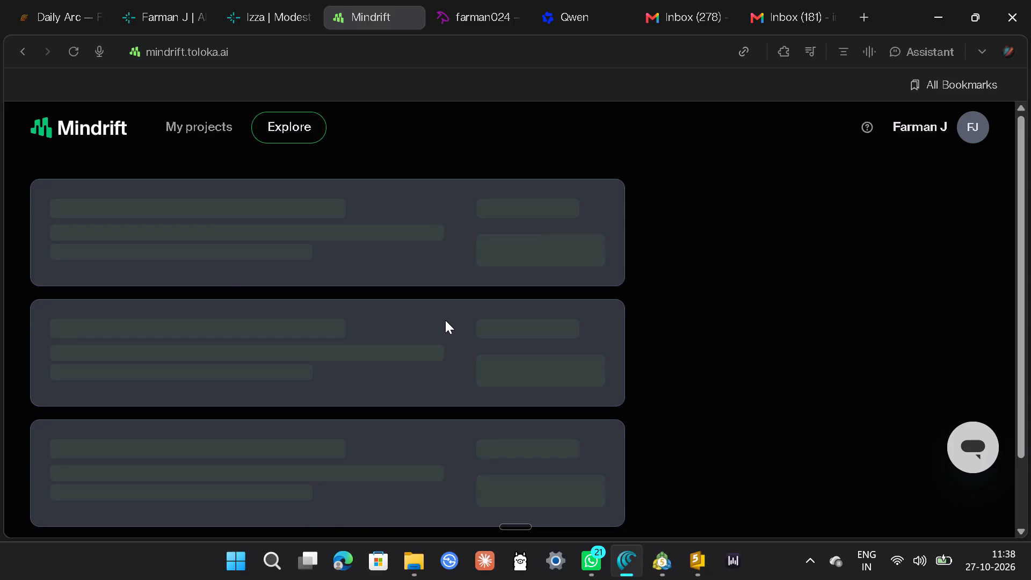
Start the UHRS Tasks project from the Tasks section and continue to the UHRS partner platform.
scroll(445, 320, down, 4)
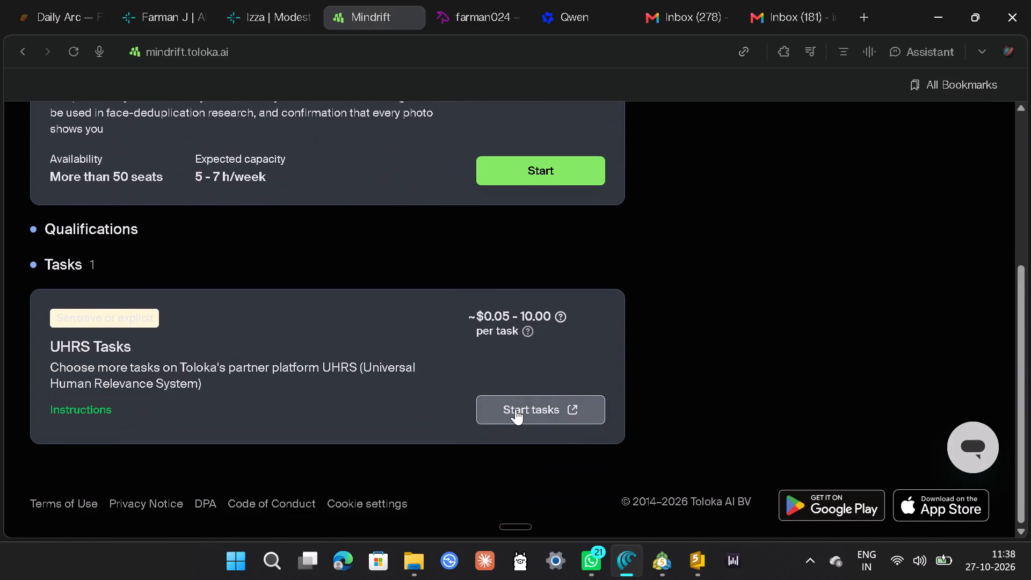
click(515, 409)
click(538, 356)
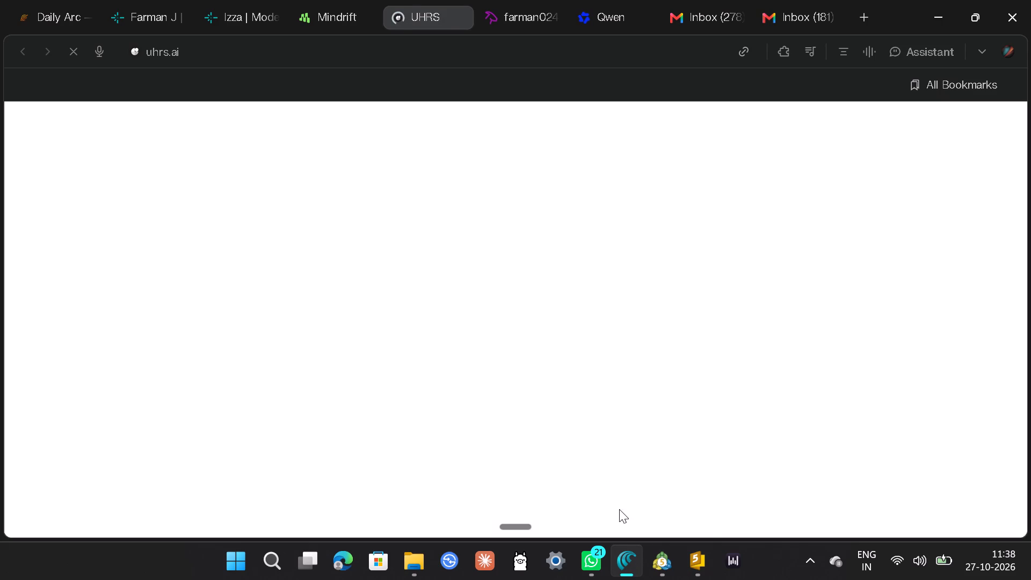
Switch to MetaTrader 5 to glance at the XAUUSDm M1 chart, and return to the UHRS page in Comet.
click(668, 569)
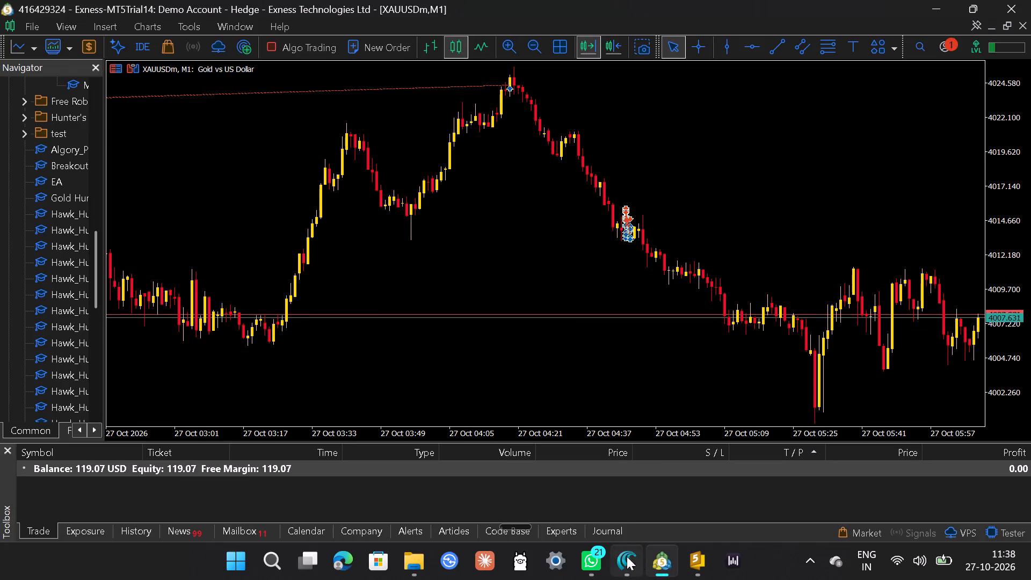
click(641, 498)
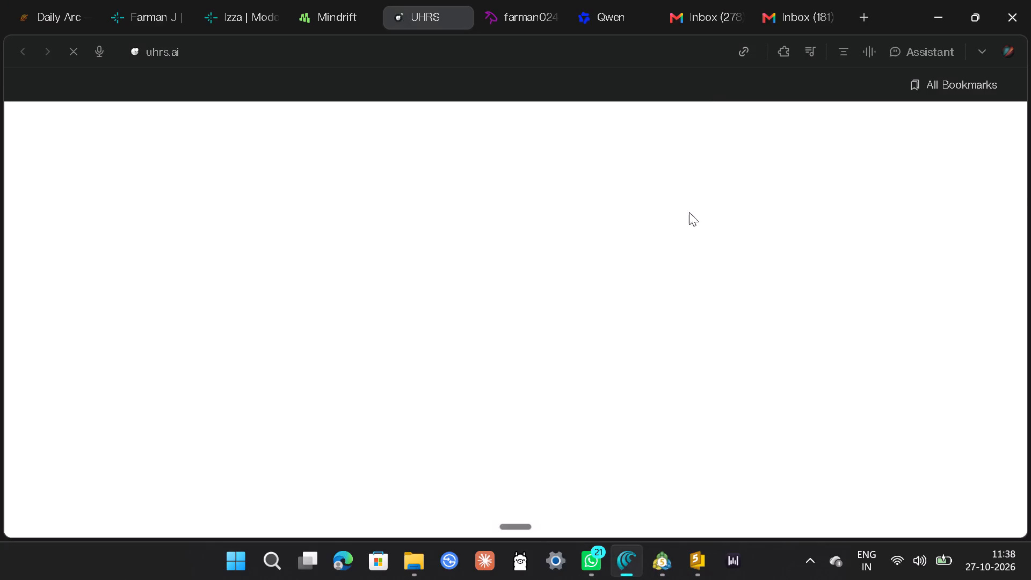
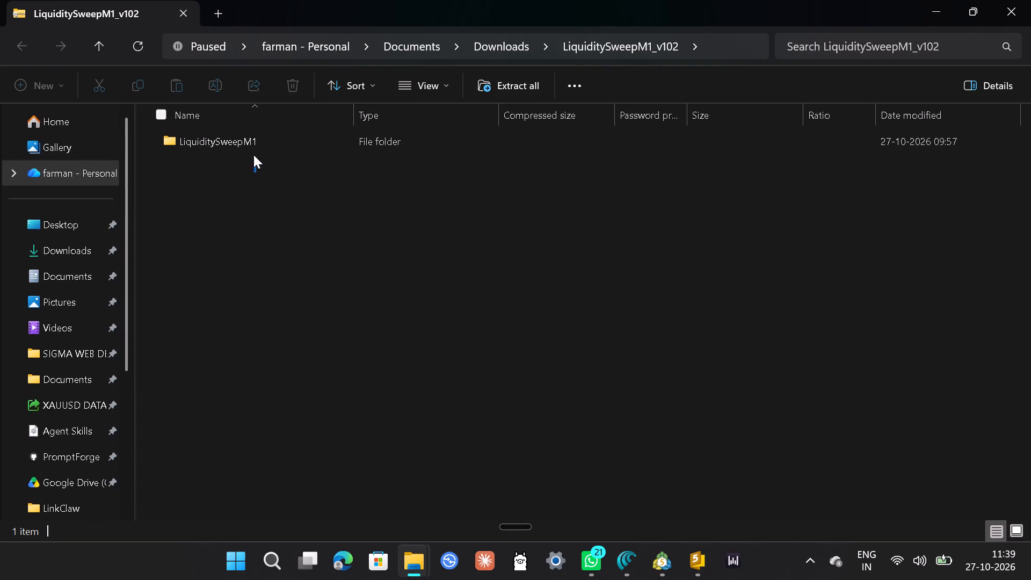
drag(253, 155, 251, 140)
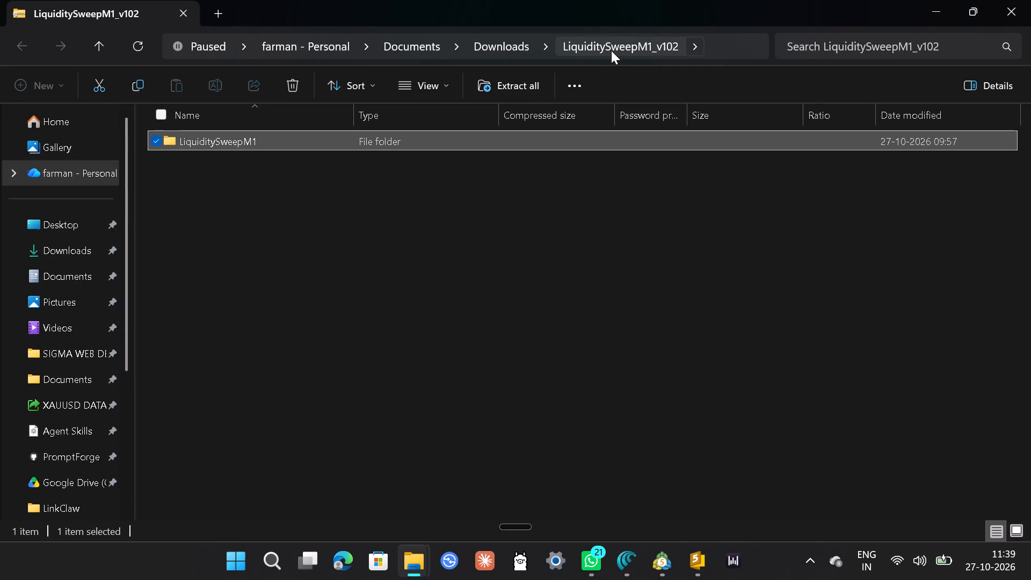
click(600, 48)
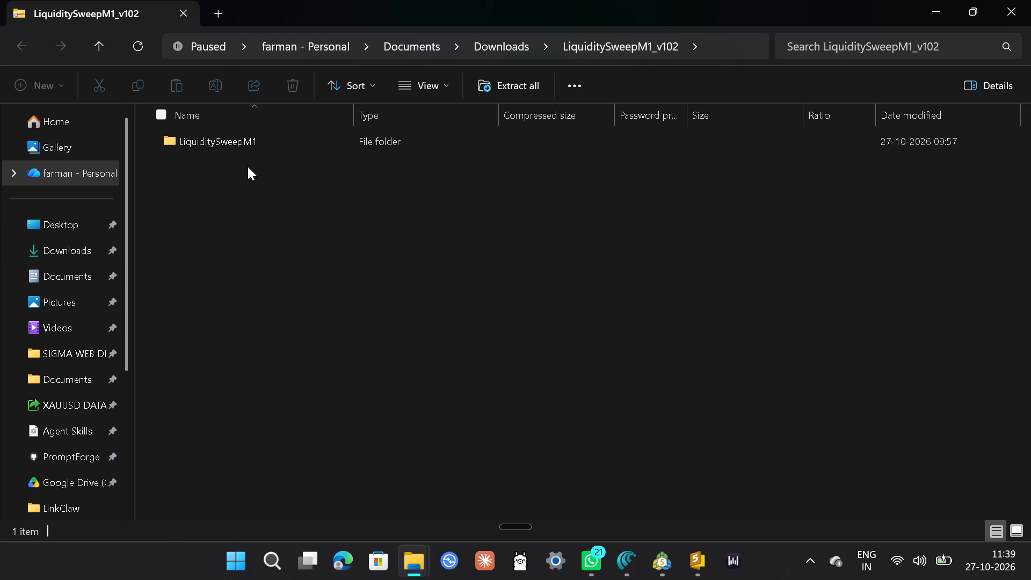
In File Explorer, move the LiquiditySweepM1_v102 zip archive from Downloads into the XAUUSD DATA folder.
drag(248, 170, 248, 135)
click(298, 171)
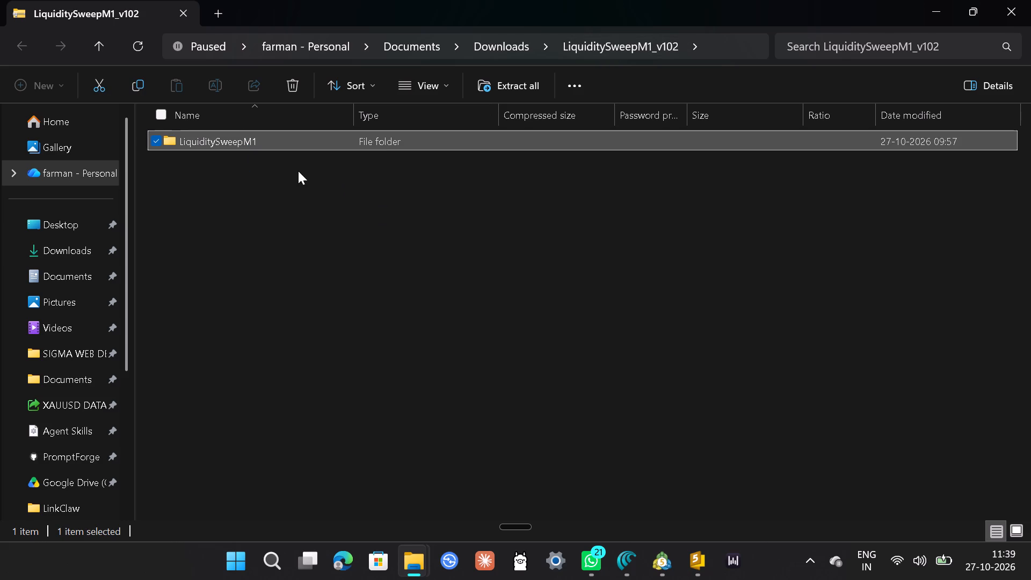
click(496, 41)
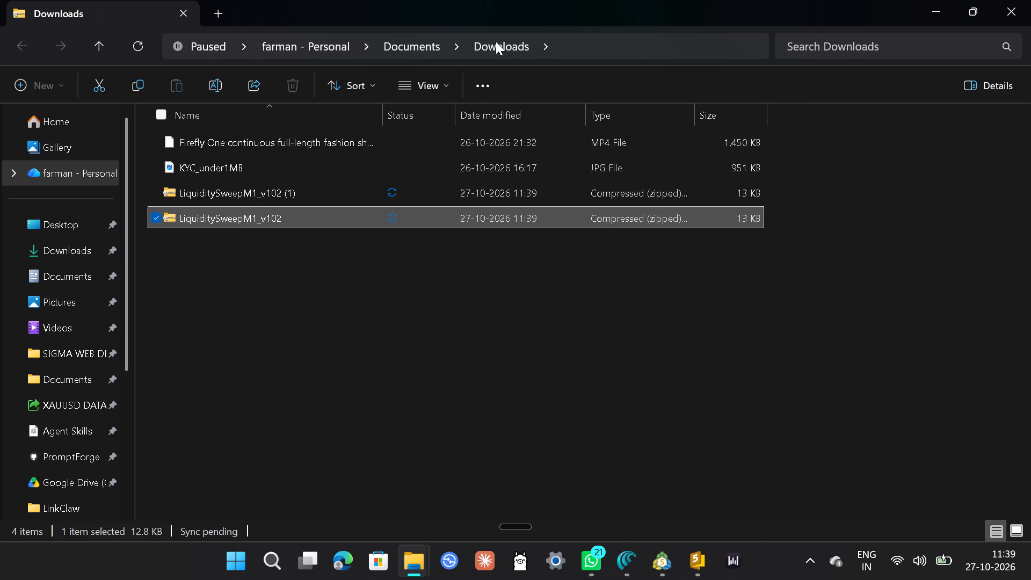
click(273, 296)
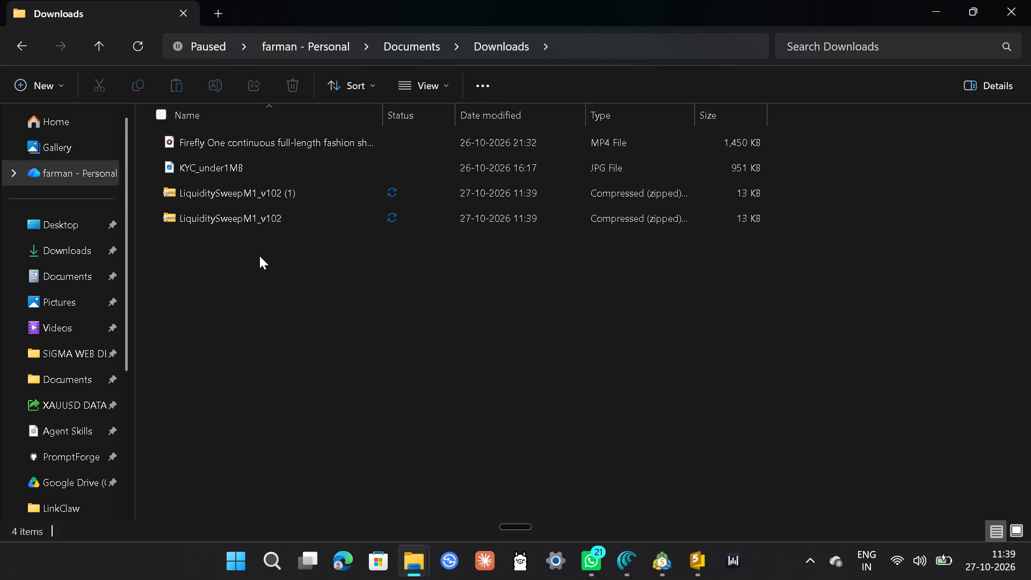
scroll(259, 256, down, 1)
drag(253, 234, 253, 220)
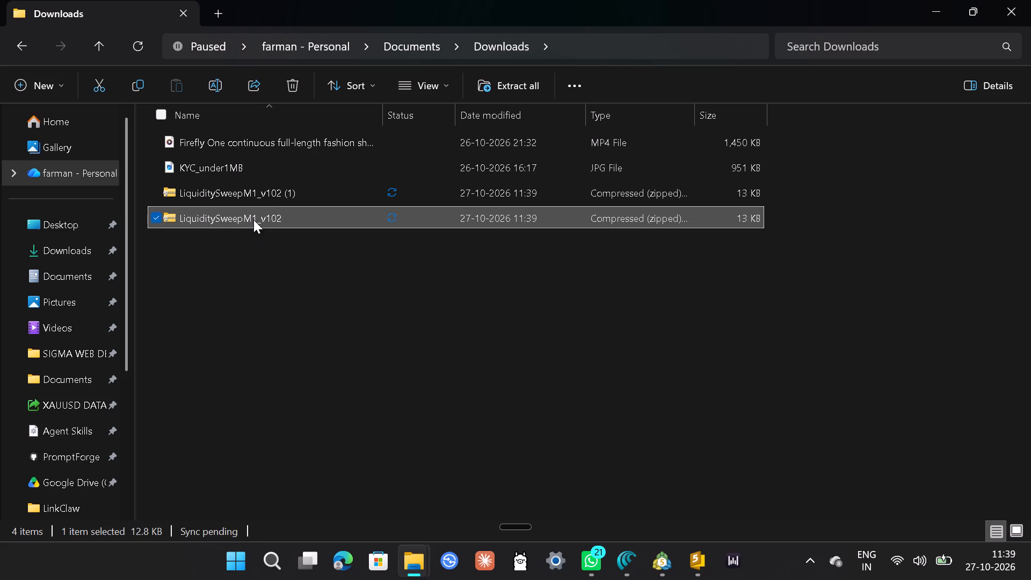
drag(274, 266, 262, 243)
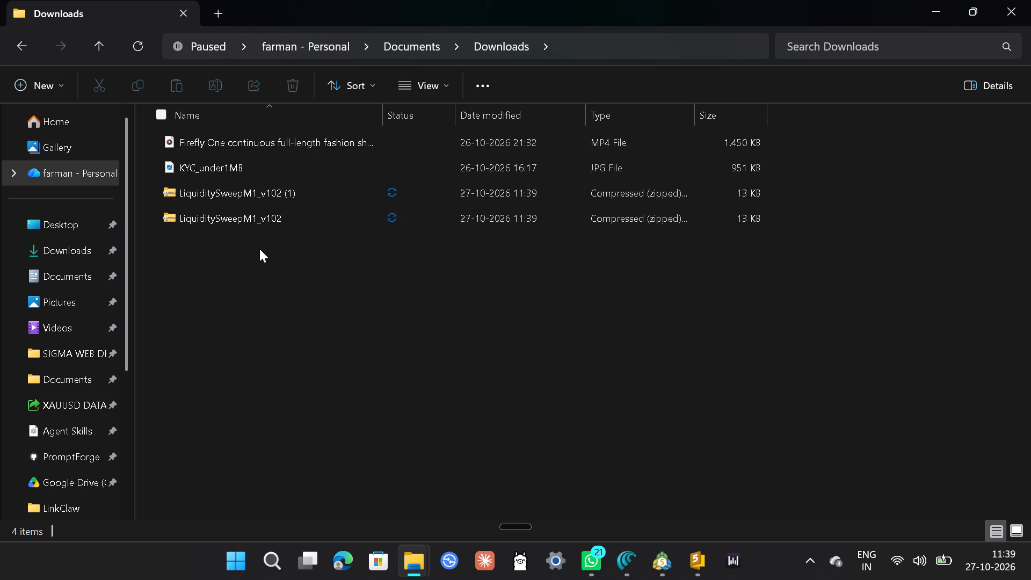
drag(259, 249, 263, 215)
key(ctrl+x)
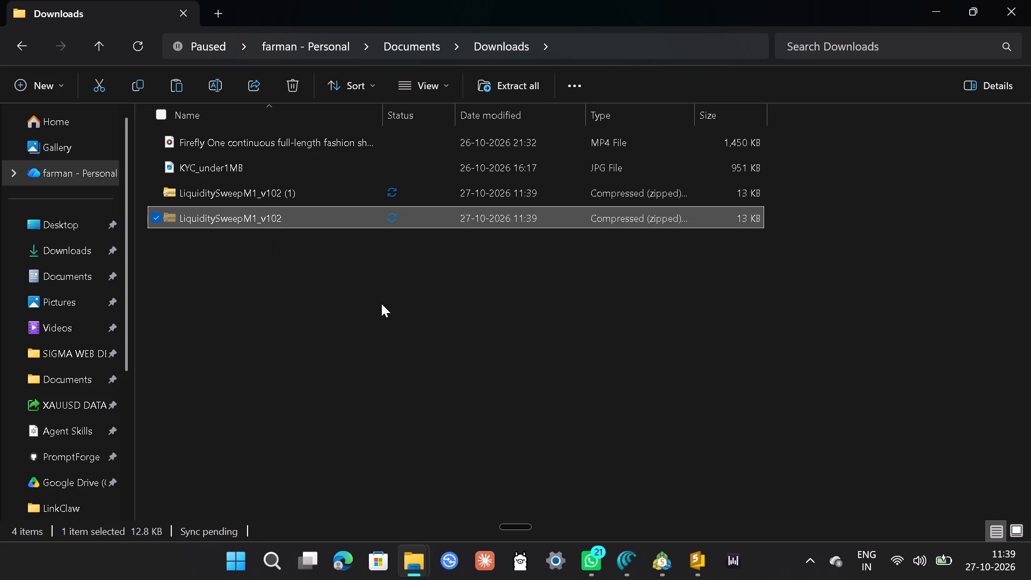
double_click(65, 408)
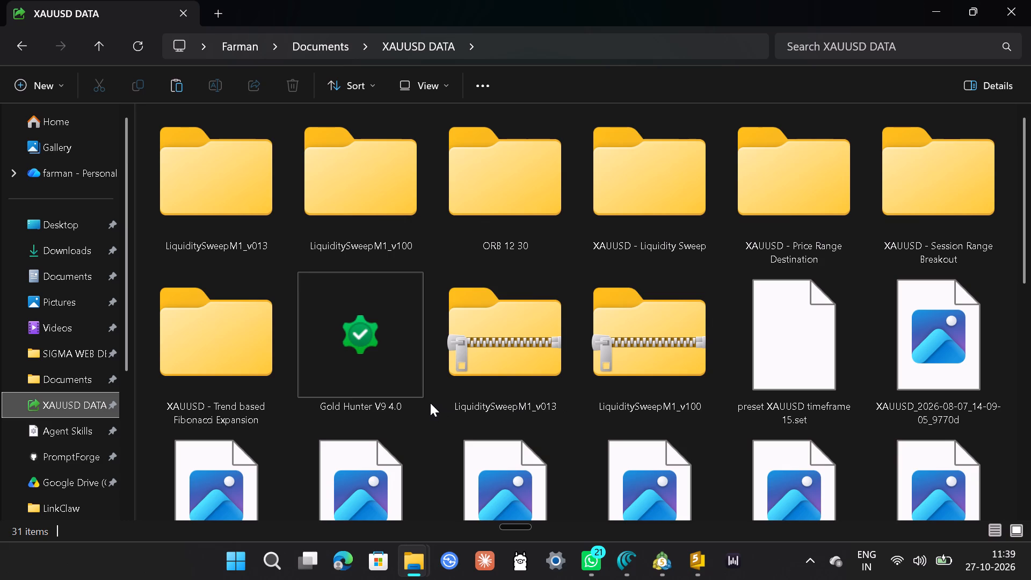
key(ctrl+v)
scroll(431, 445, down, 1)
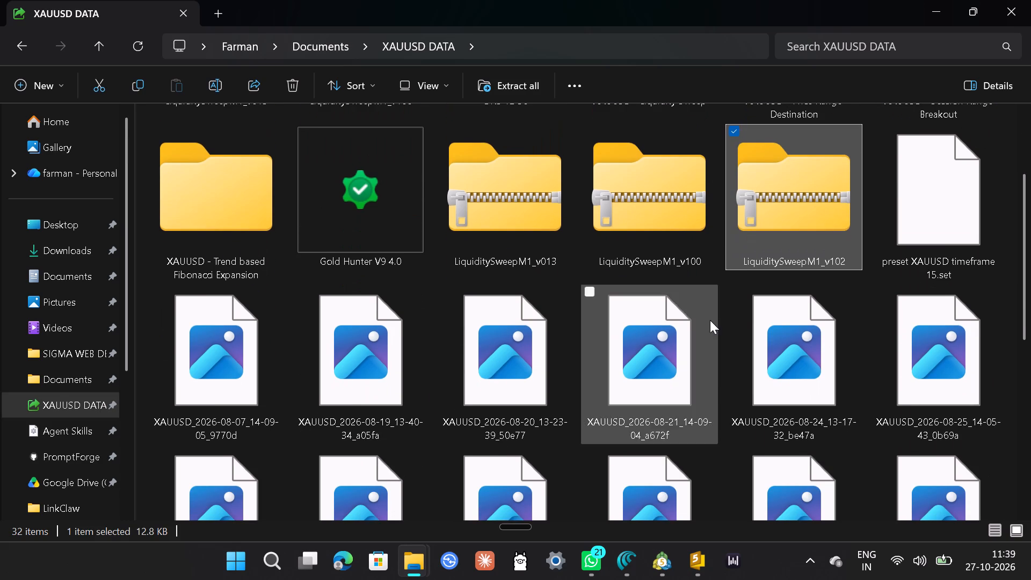
Check inside the moved LiquiditySweepM1_v102 archive, dismiss the Google Drive notice, and extract the archive within XAUUSD DATA.
double_click(825, 237)
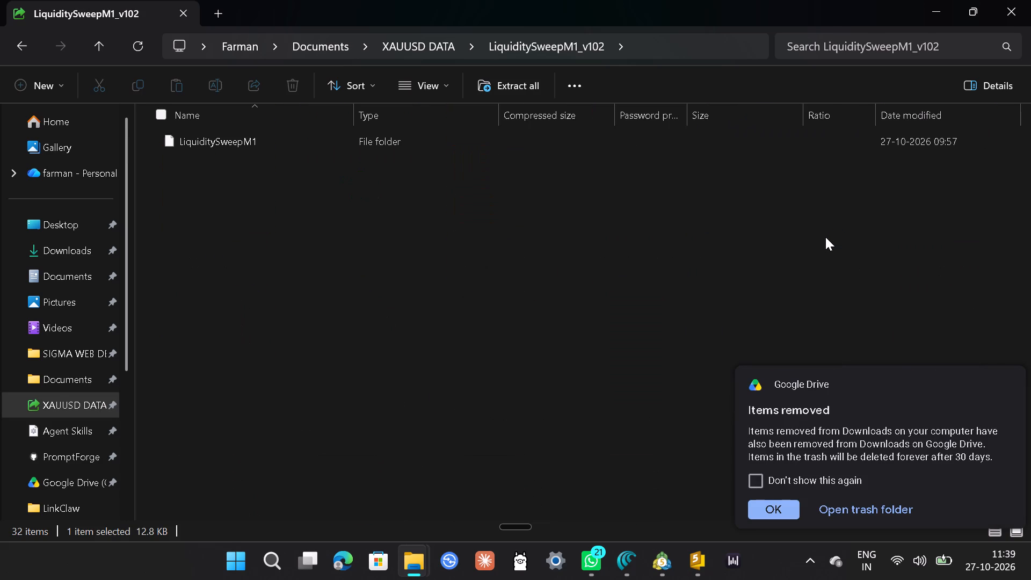
click(23, 50)
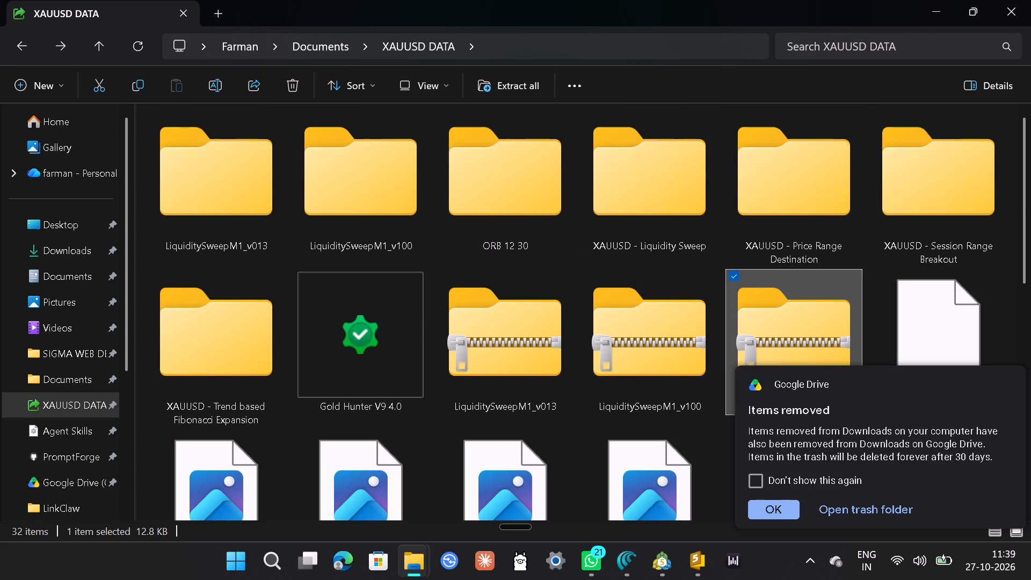
click(996, 389)
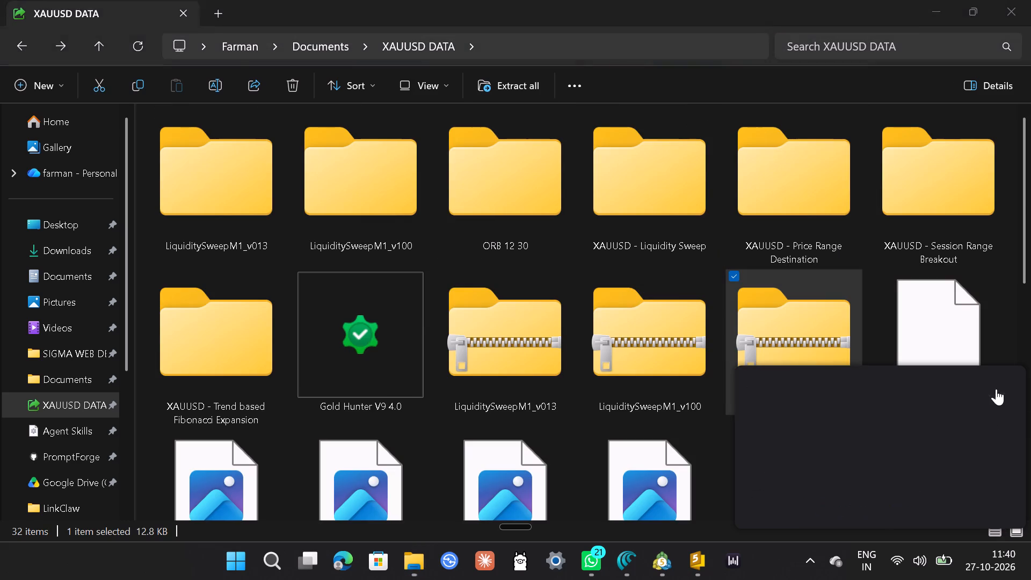
right_click(819, 344)
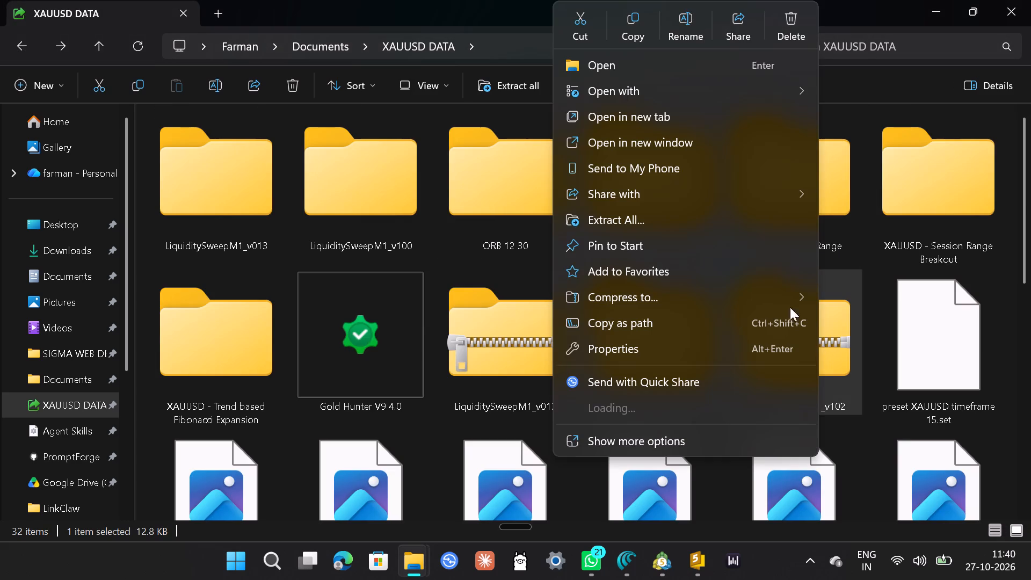
click(683, 225)
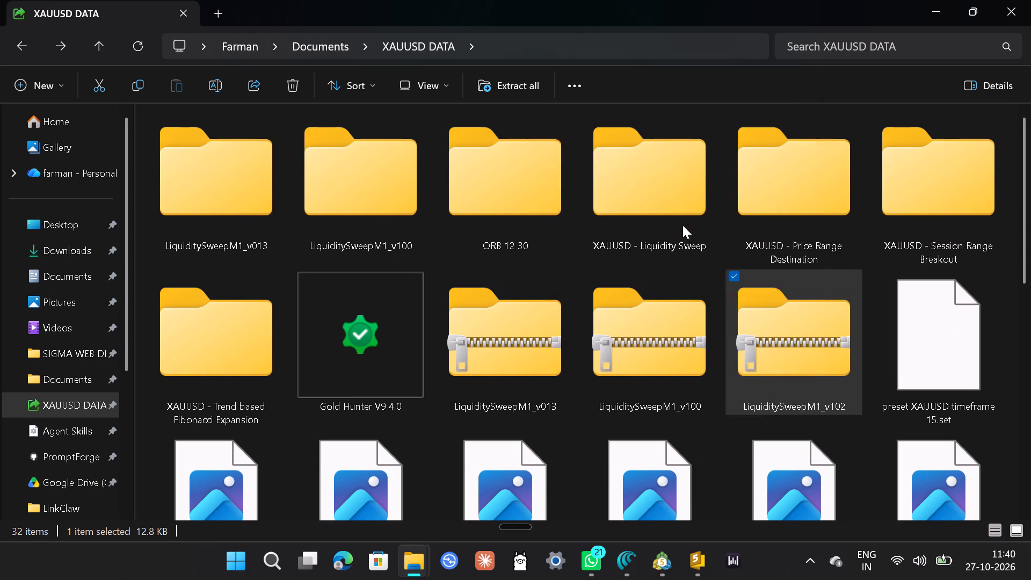
click(640, 444)
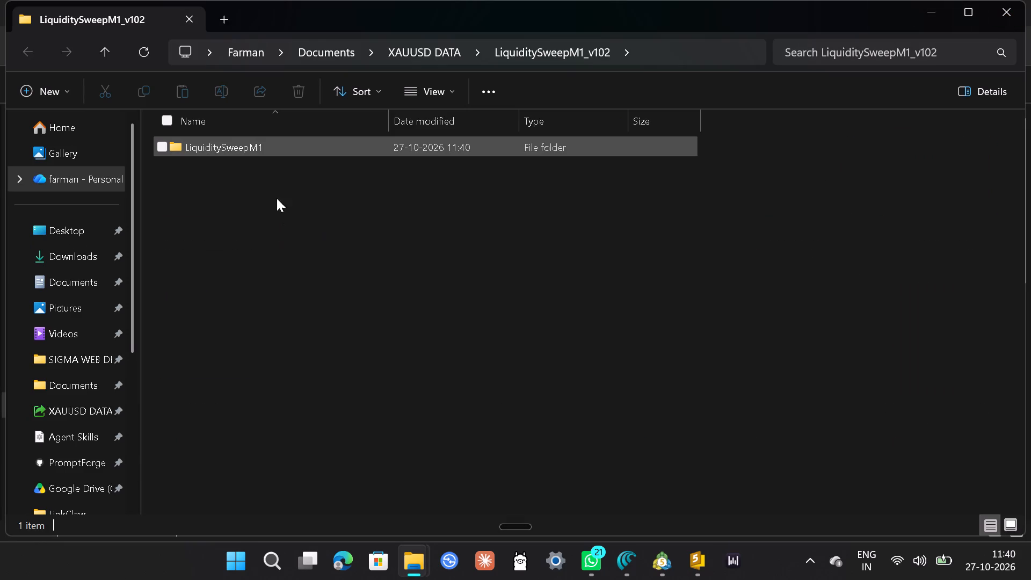
Open the LiquiditySweepM1 MQL5 source file from the extracted folder in MetaEditor and compile it.
double_click(275, 155)
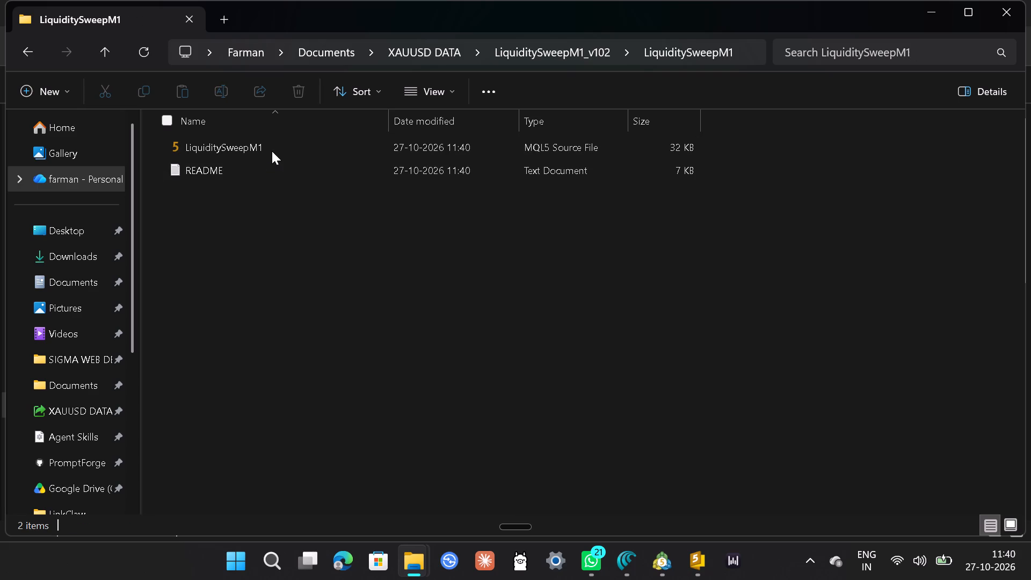
double_click(270, 154)
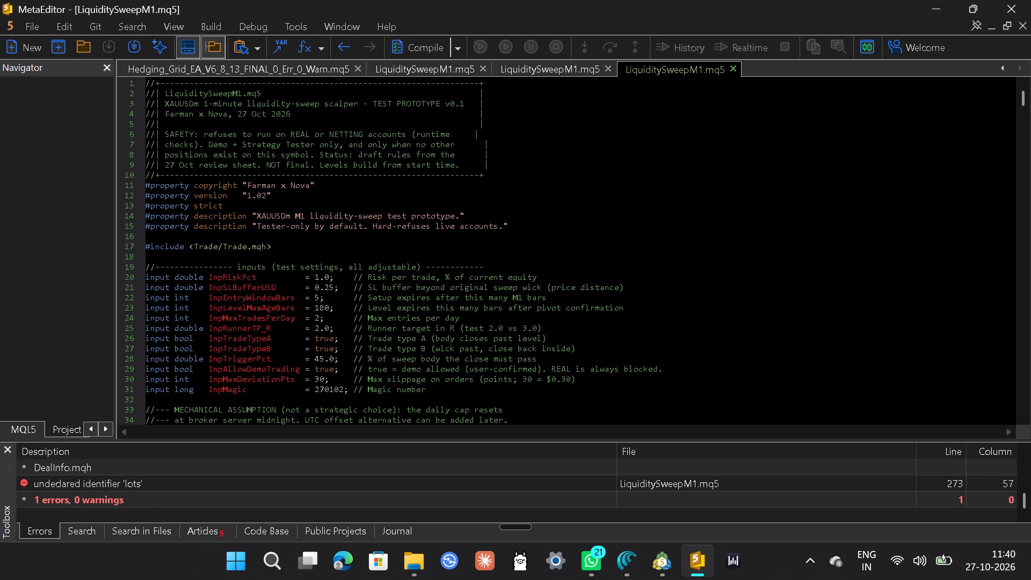
click(406, 47)
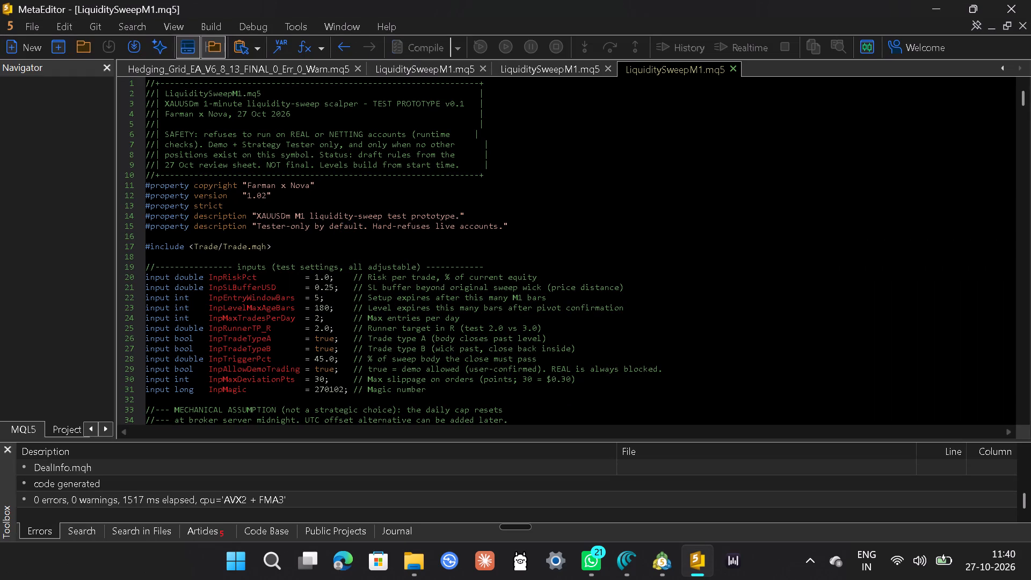
Switch to MetaTrader 5, look through the Navigator's expert advisors for the compiled LiquiditySweepM1, and return to its source in MetaEditor.
click(658, 554)
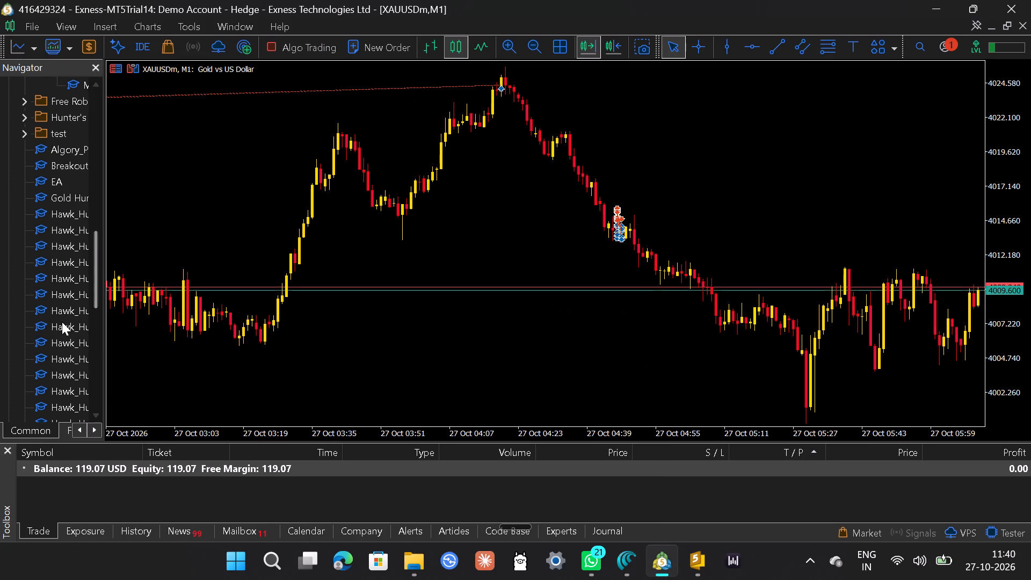
scroll(62, 322, up, 1)
scroll(63, 350, down, 2)
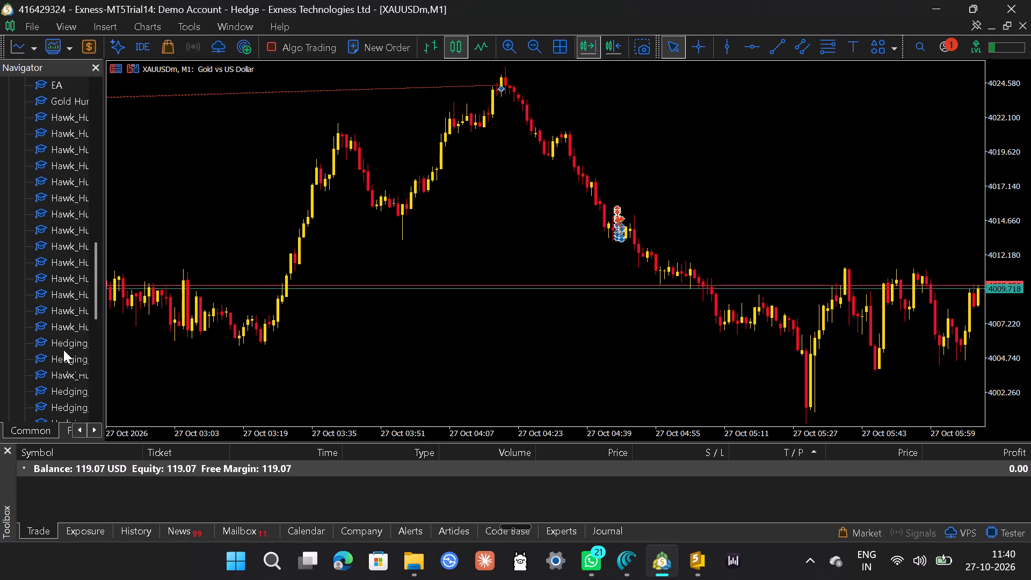
scroll(63, 350, down, 2)
scroll(68, 310, up, 2)
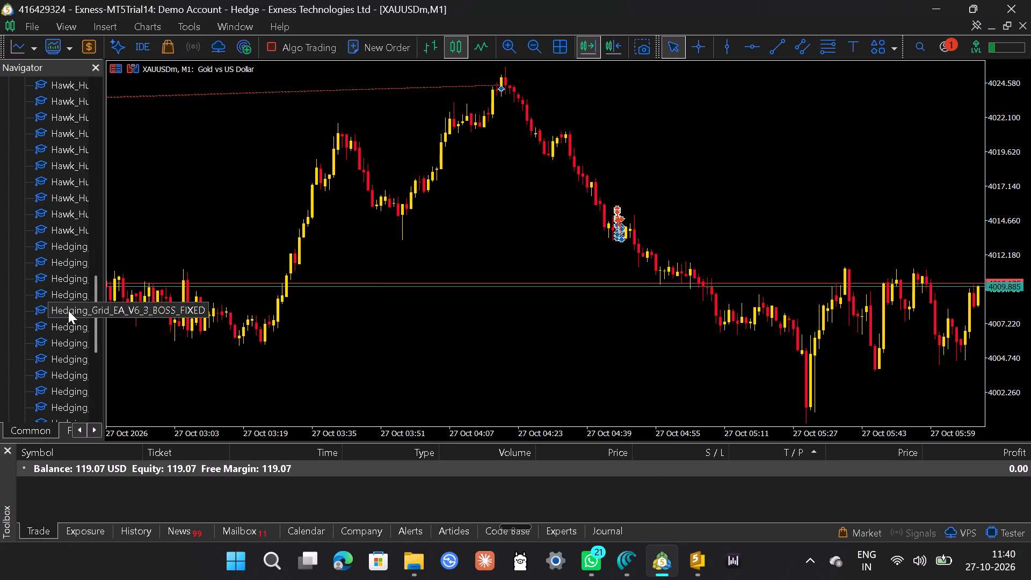
scroll(68, 310, up, 1)
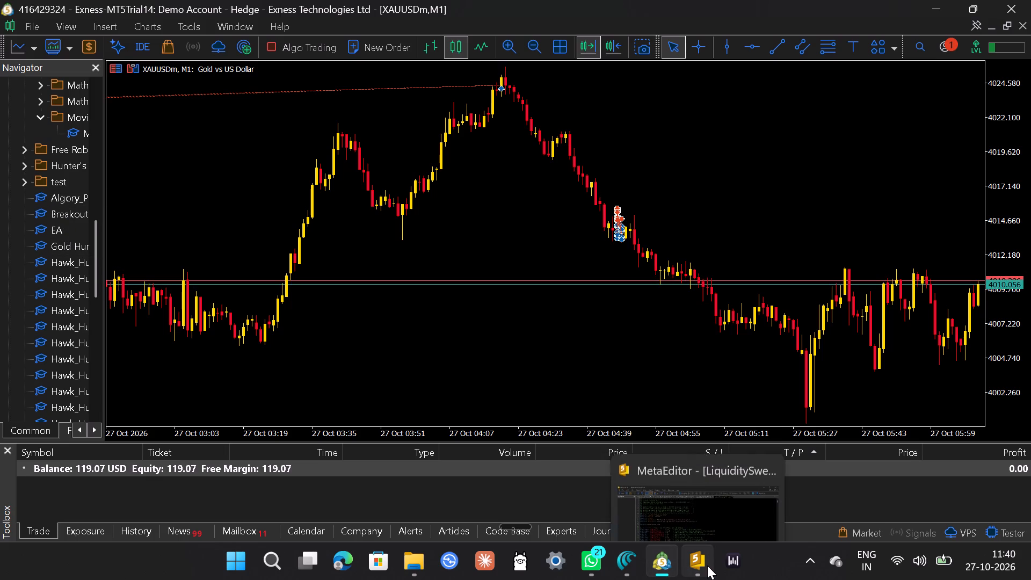
click(698, 490)
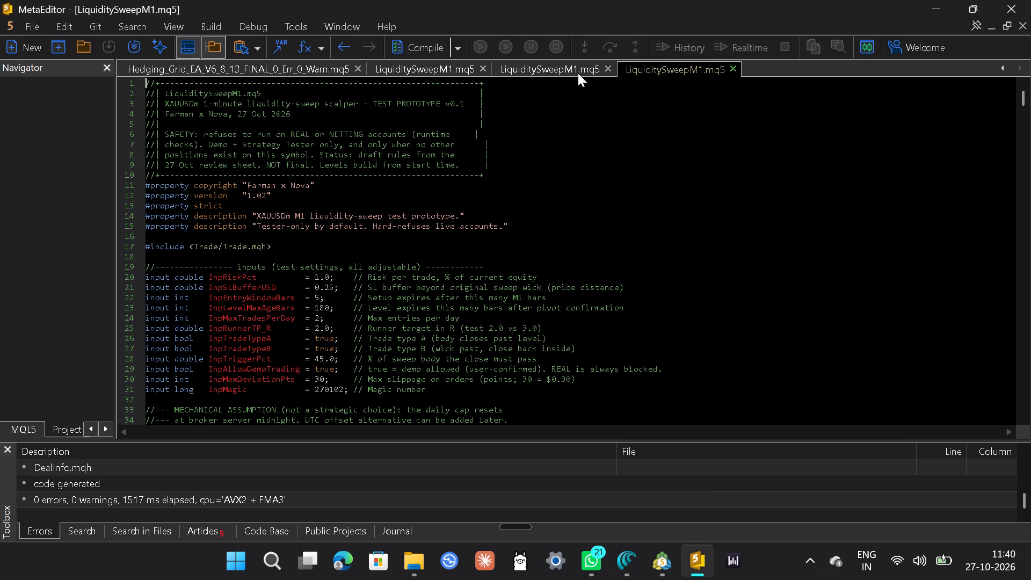
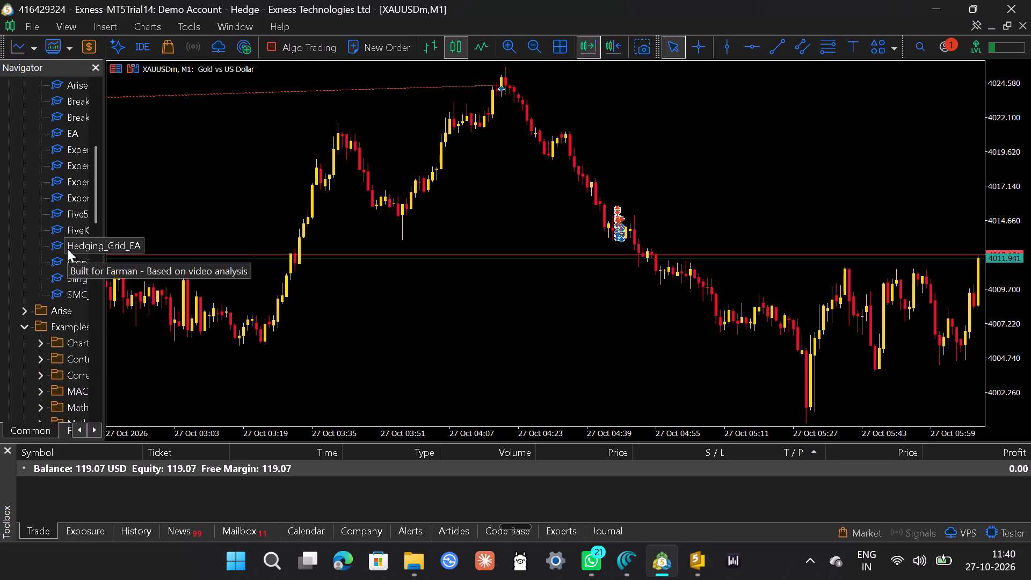
Look through the expert advisors available in MetaTrader 5 for the compiled LiquiditySweepM1 advisor.
scroll(61, 226, up, 2)
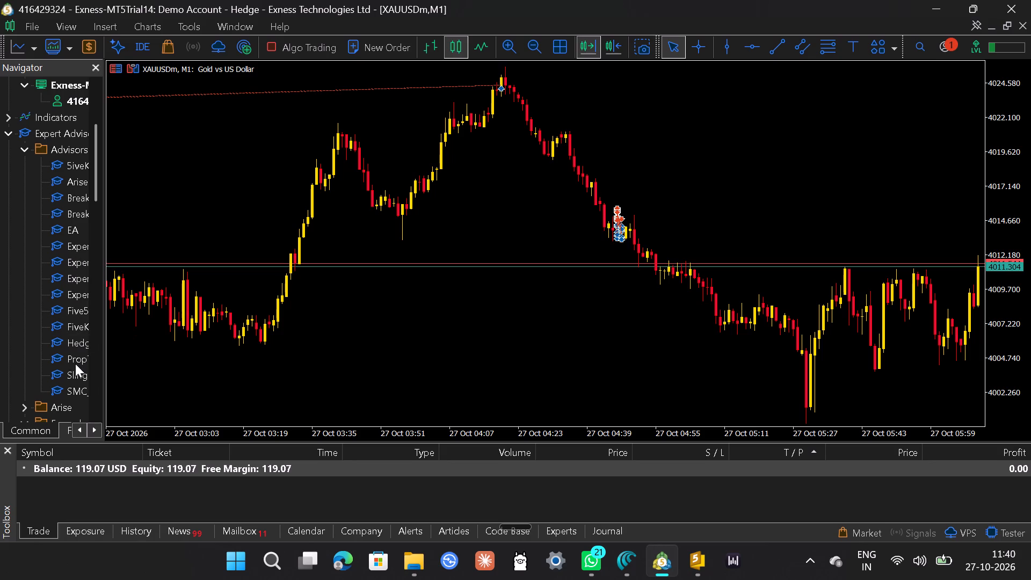
scroll(76, 388, down, 1)
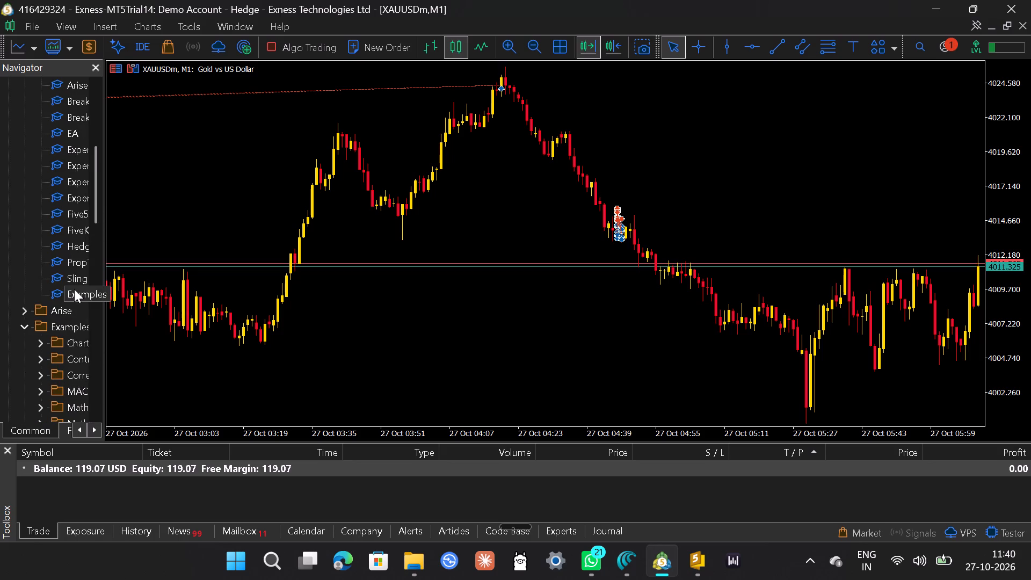
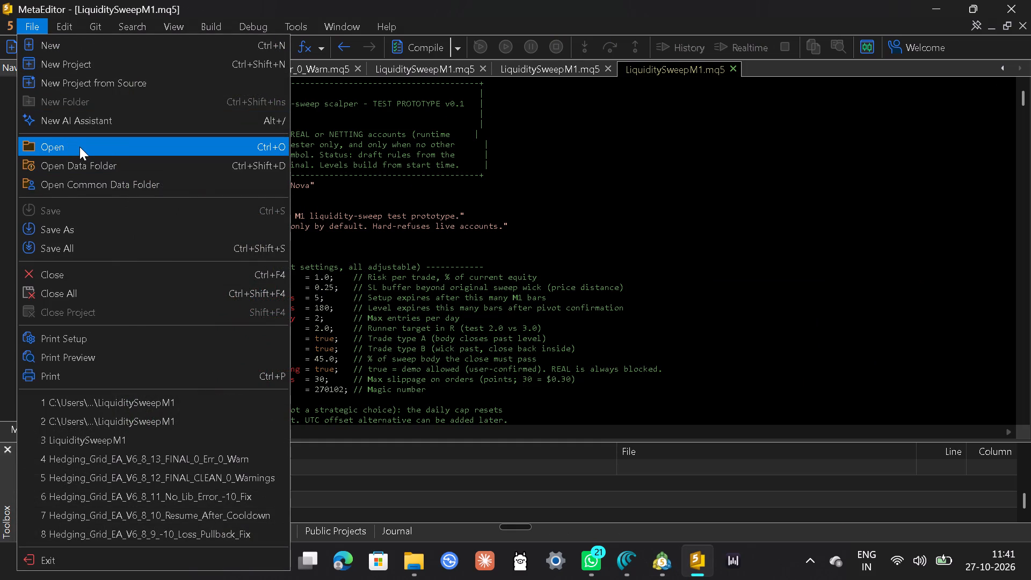
Browse the Advisors and Experts folders in MetaEditor's file-opening dialog for the LiquiditySweepM1 source file.
click(79, 147)
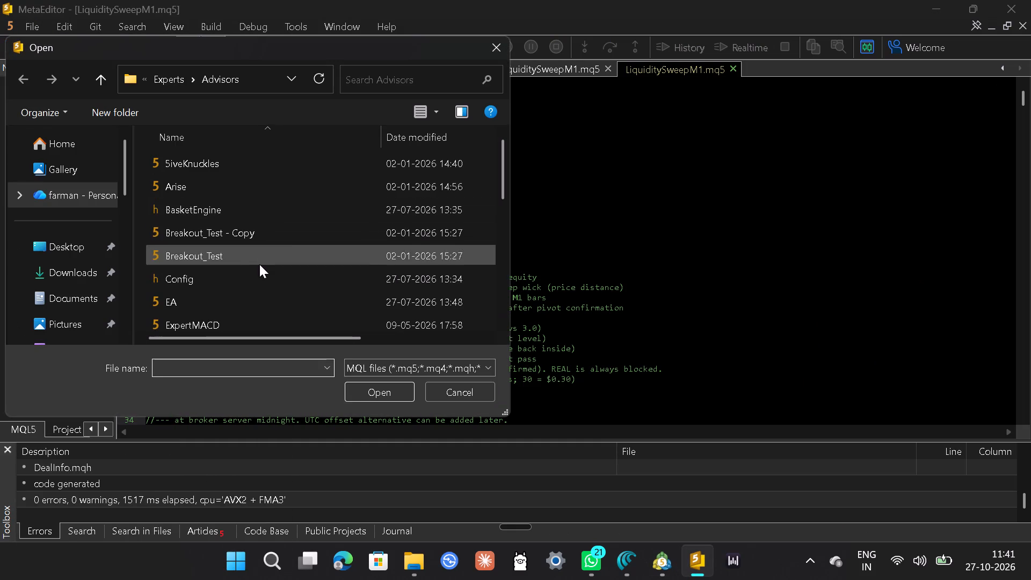
scroll(259, 264, down, 6)
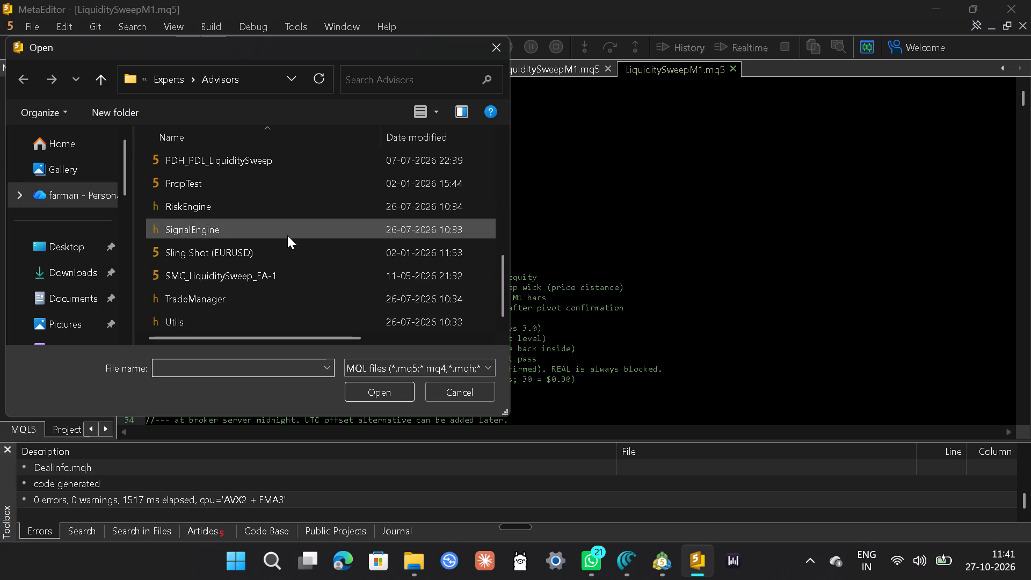
scroll(287, 235, up, 2)
scroll(287, 235, down, 3)
scroll(287, 235, up, 2)
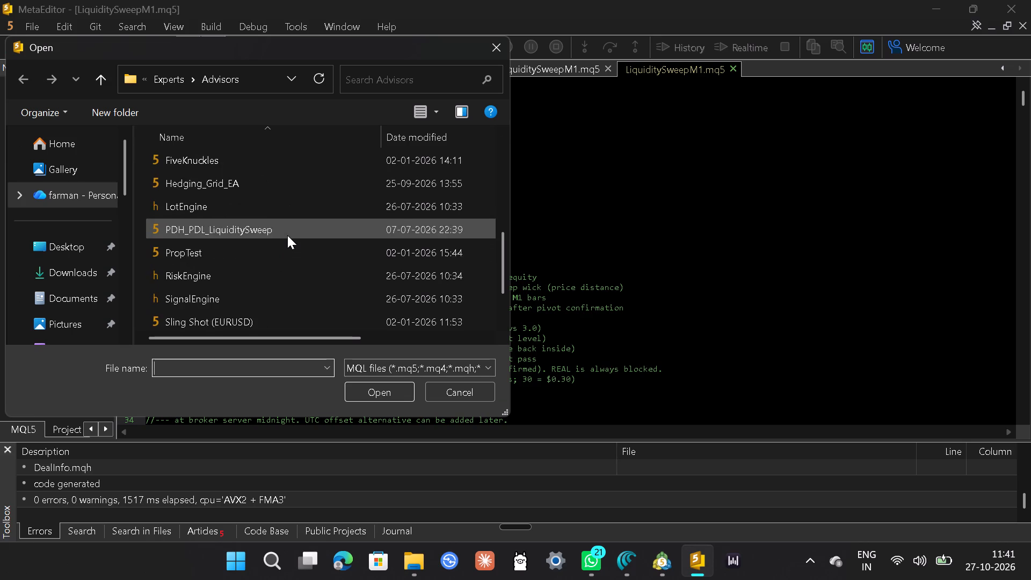
scroll(287, 235, up, 1)
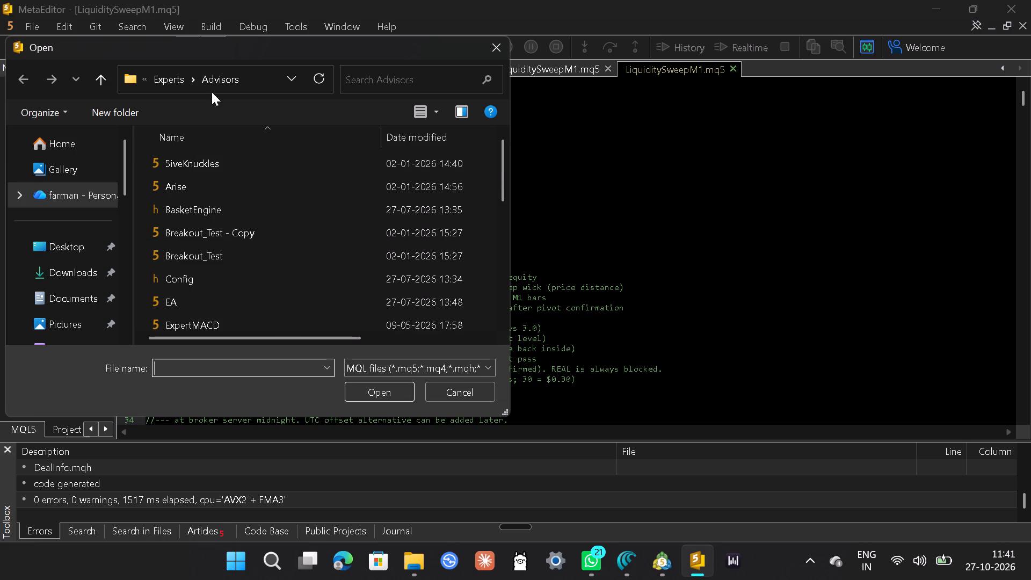
click(165, 79)
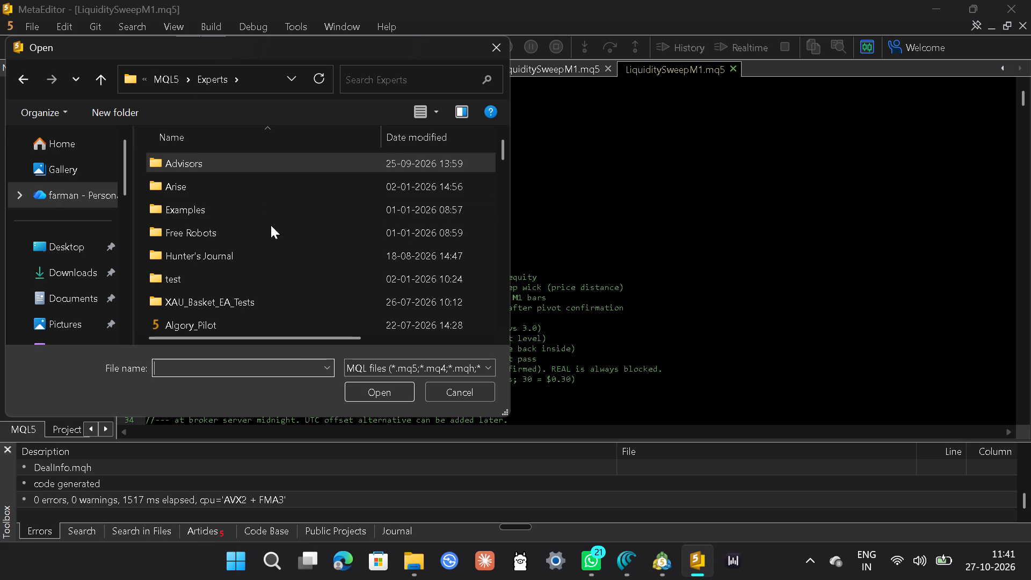
scroll(267, 272, down, 5)
scroll(267, 272, up, 1)
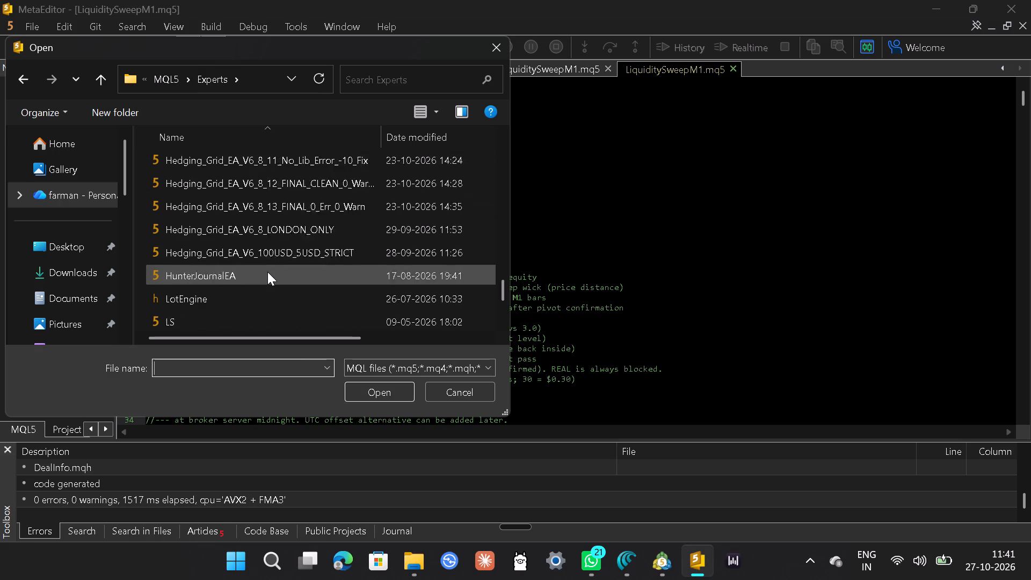
scroll(267, 272, up, 4)
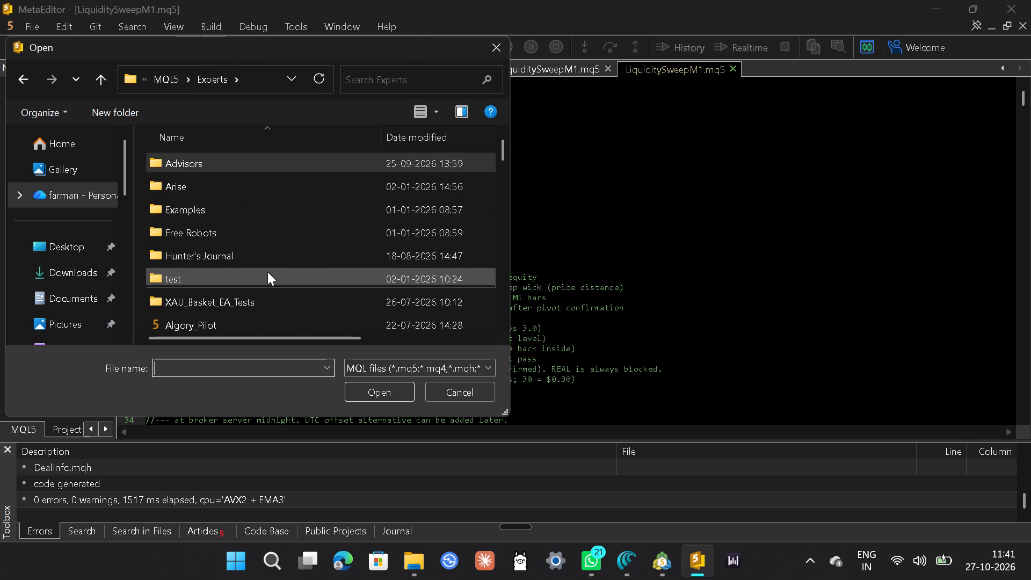
Search the Experts folder for "liquidity", and close the dialog without opening a file.
click(402, 70)
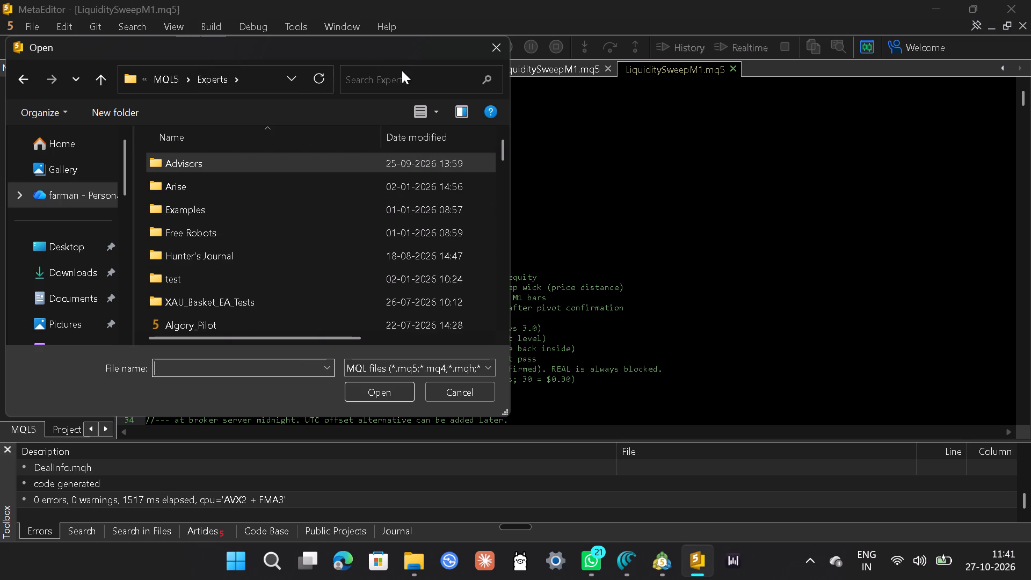
click(401, 83)
text(li)
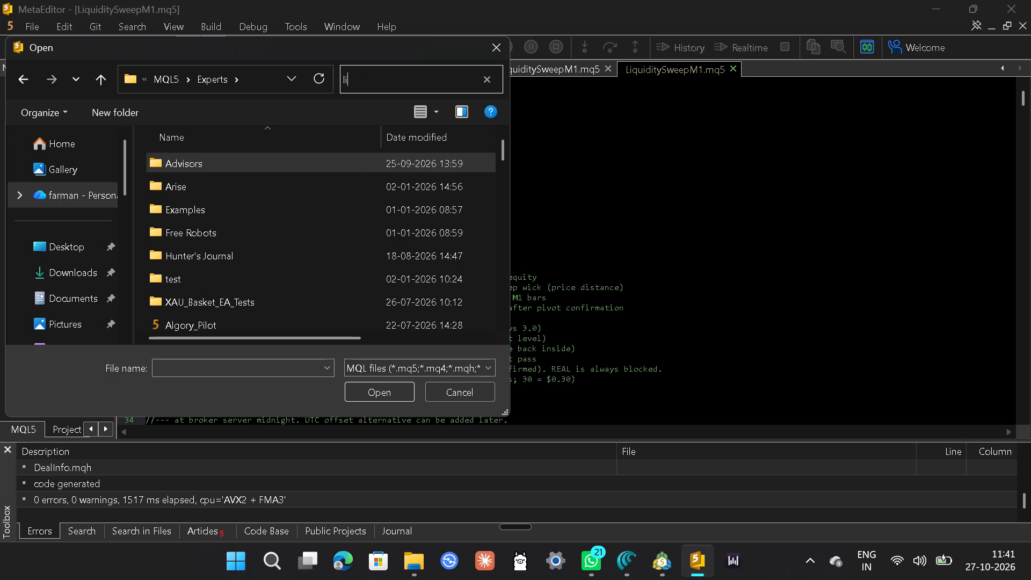
text(qui)
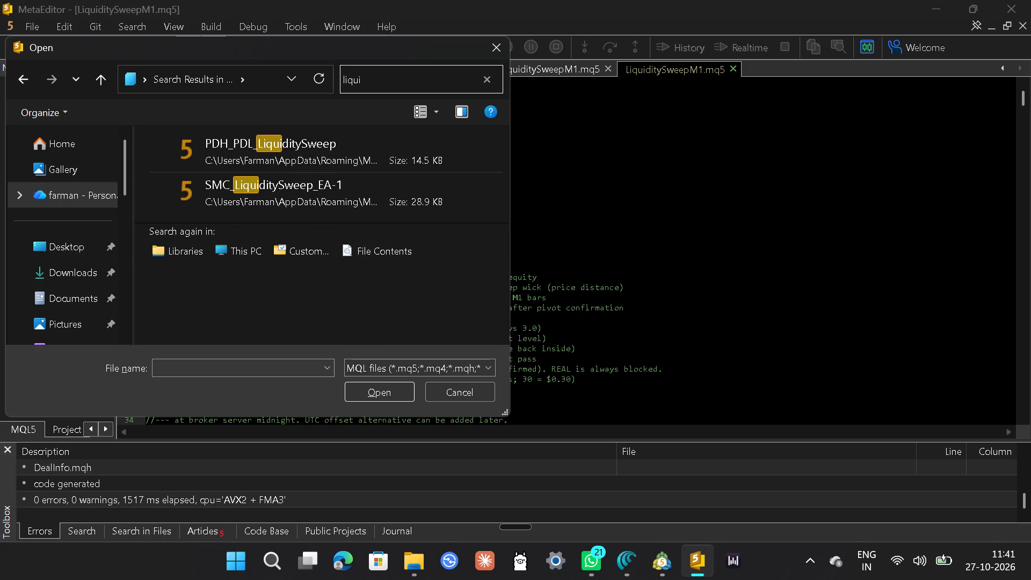
text(dity)
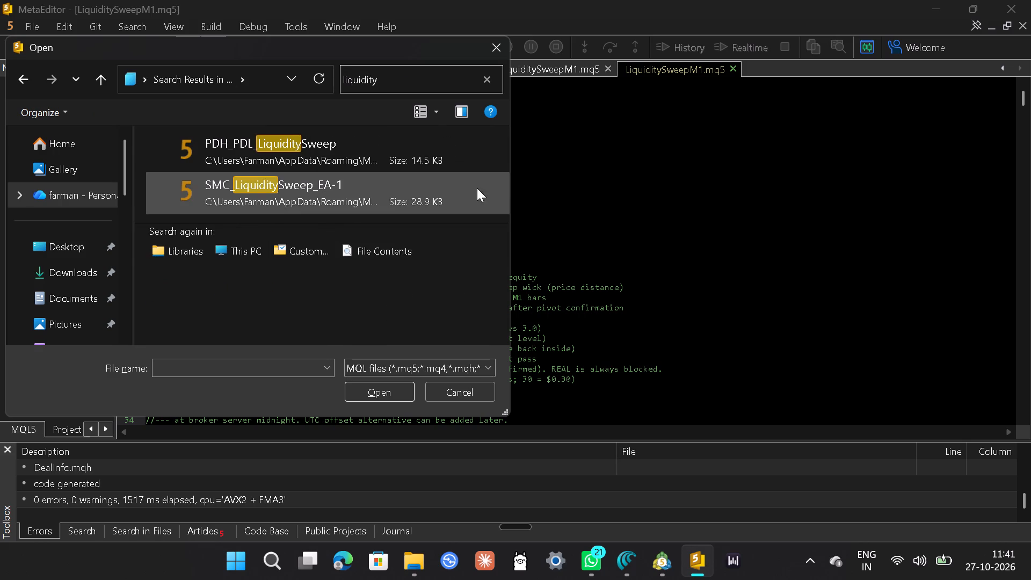
click(568, 176)
click(497, 48)
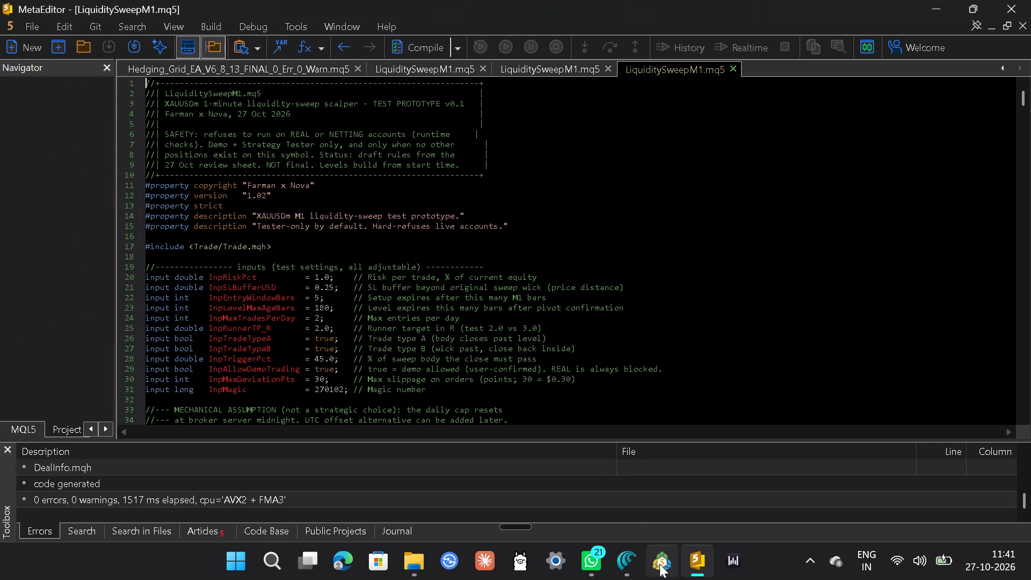
Switch to MetaTrader 5 and look through the Navigator's expert advisors for LiquiditySweepM1.
click(659, 564)
scroll(69, 329, down, 1)
scroll(69, 329, up, 2)
scroll(69, 329, down, 1)
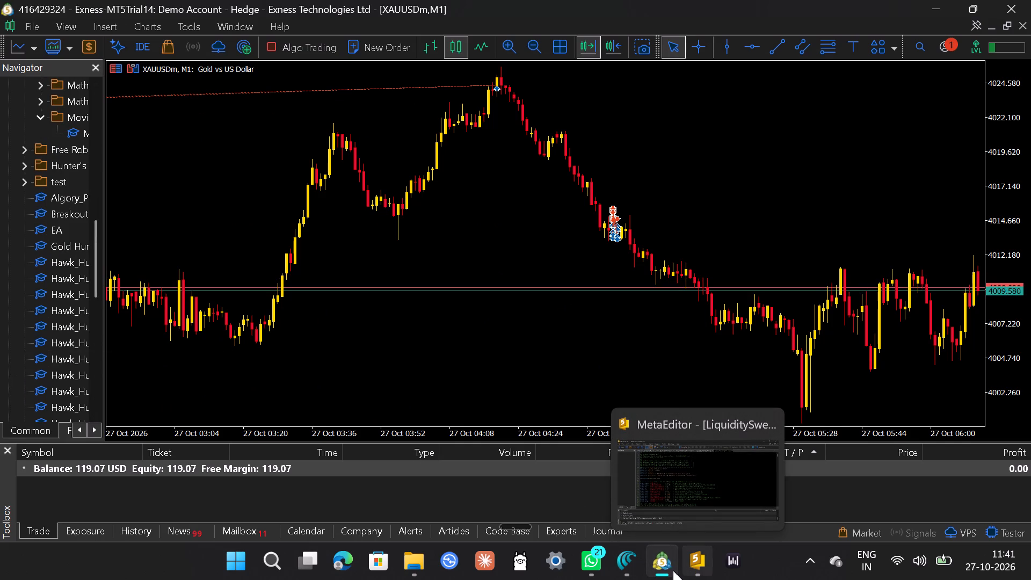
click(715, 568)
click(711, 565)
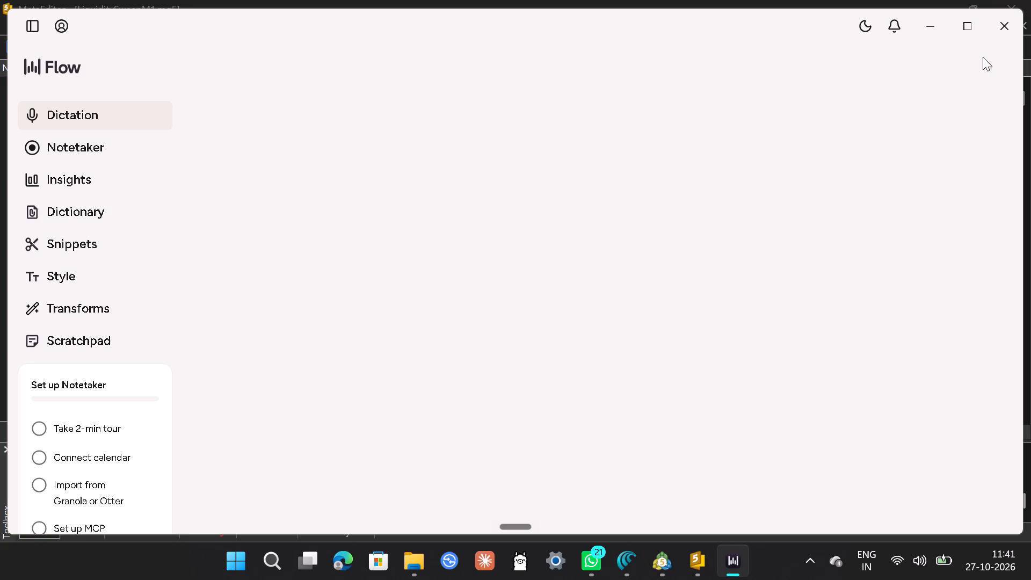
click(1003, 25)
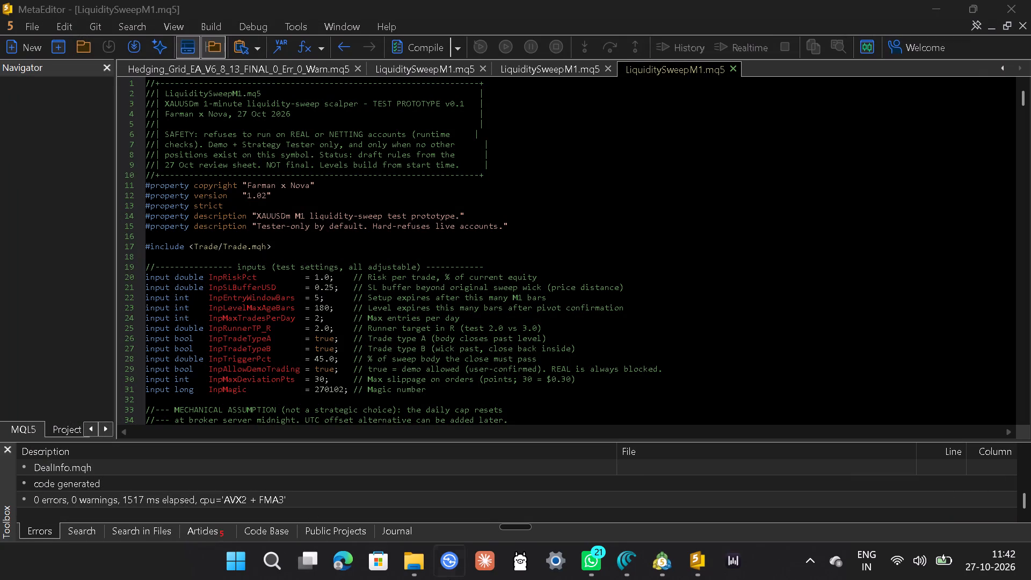
In File Explorer, return to the extracted LiquiditySweepM1 folder, check its contents and select the source file, README and compiled program.
click(664, 563)
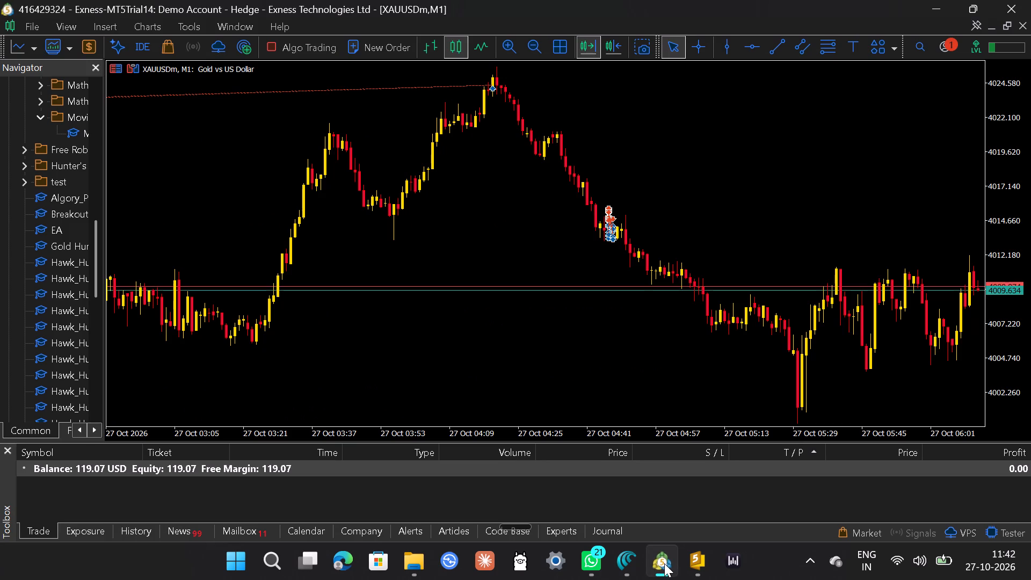
click(412, 555)
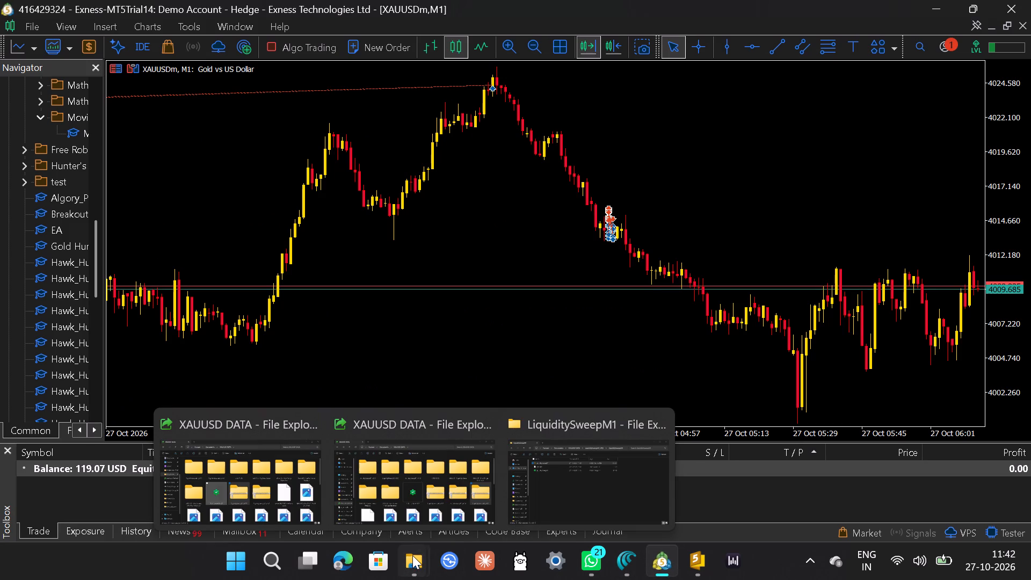
click(569, 496)
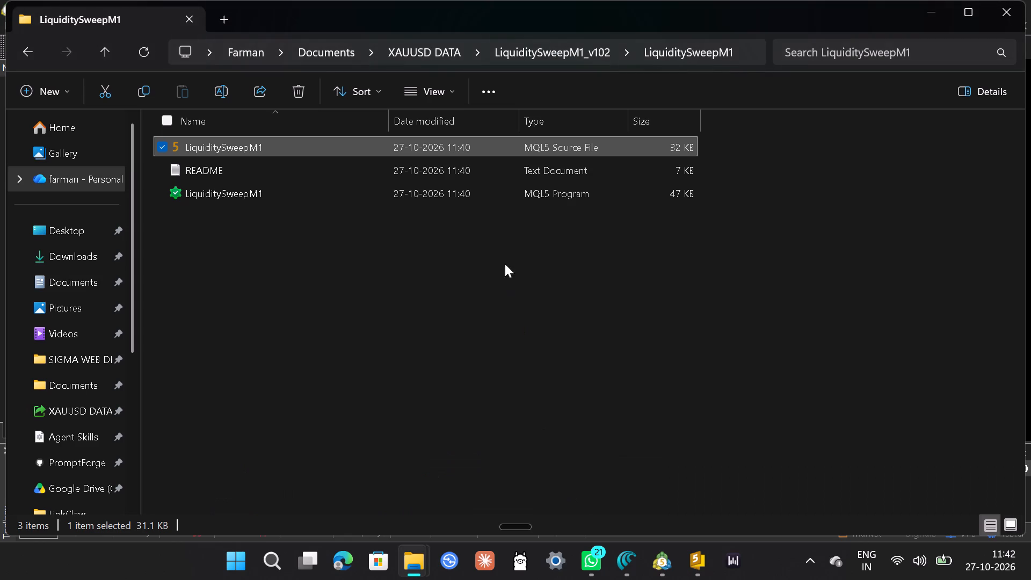
click(403, 272)
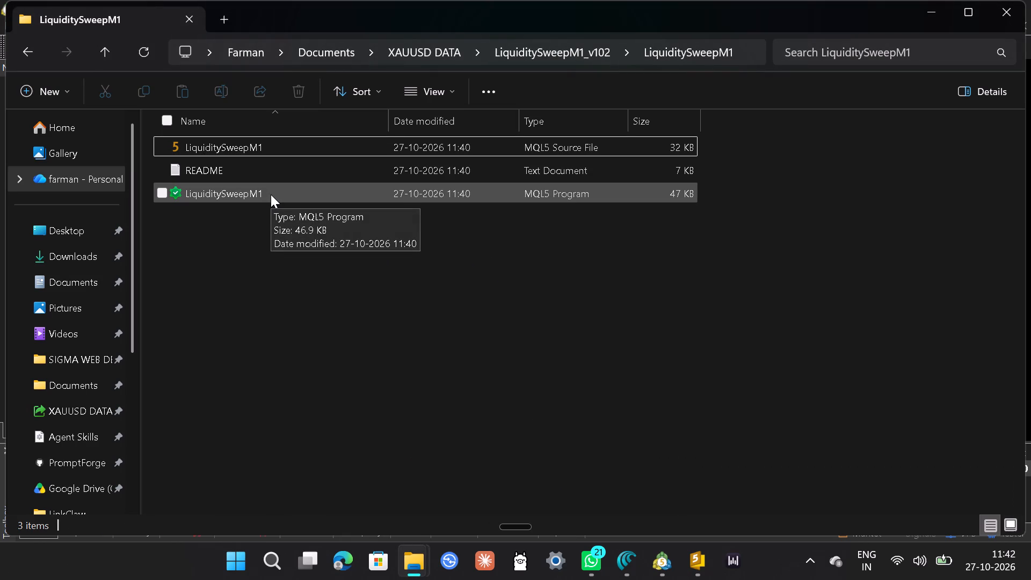
drag(289, 224, 279, 202)
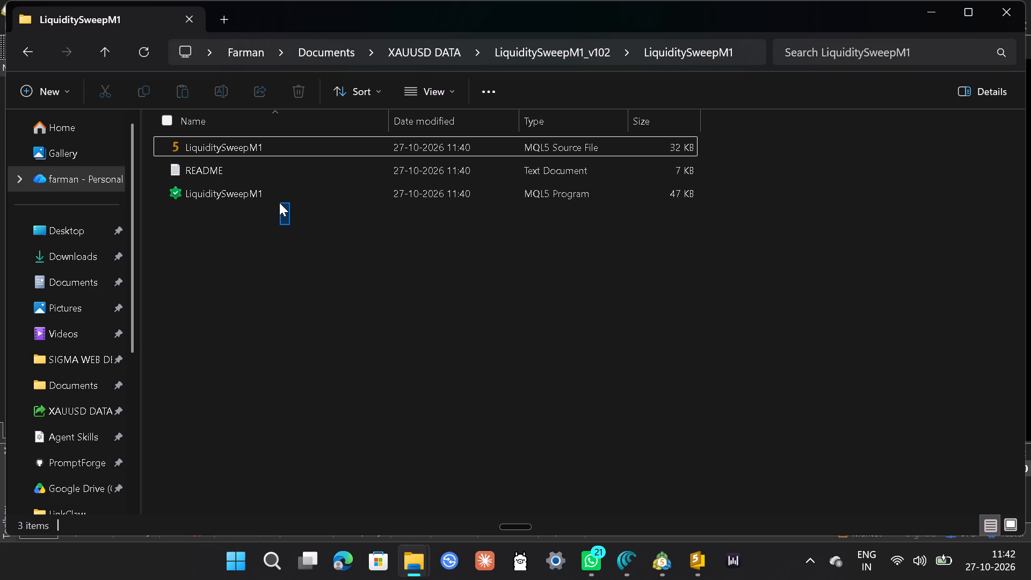
drag(279, 202, 288, 229)
drag(691, 222, 585, 148)
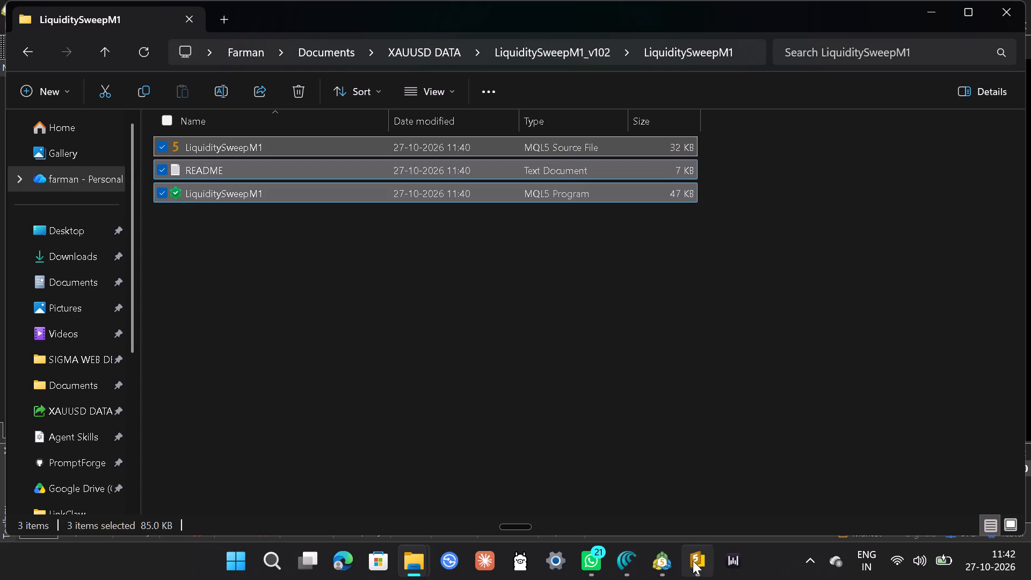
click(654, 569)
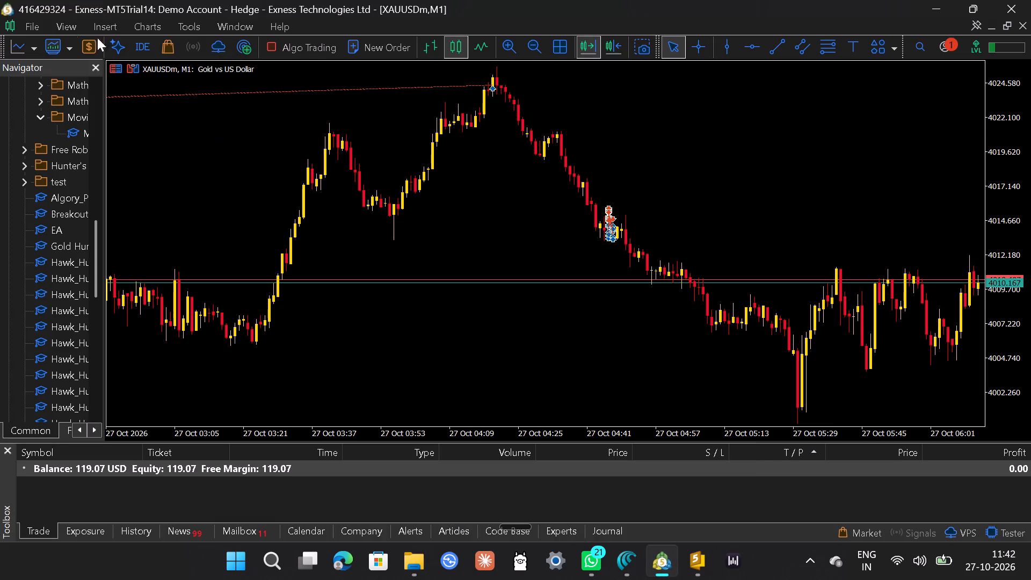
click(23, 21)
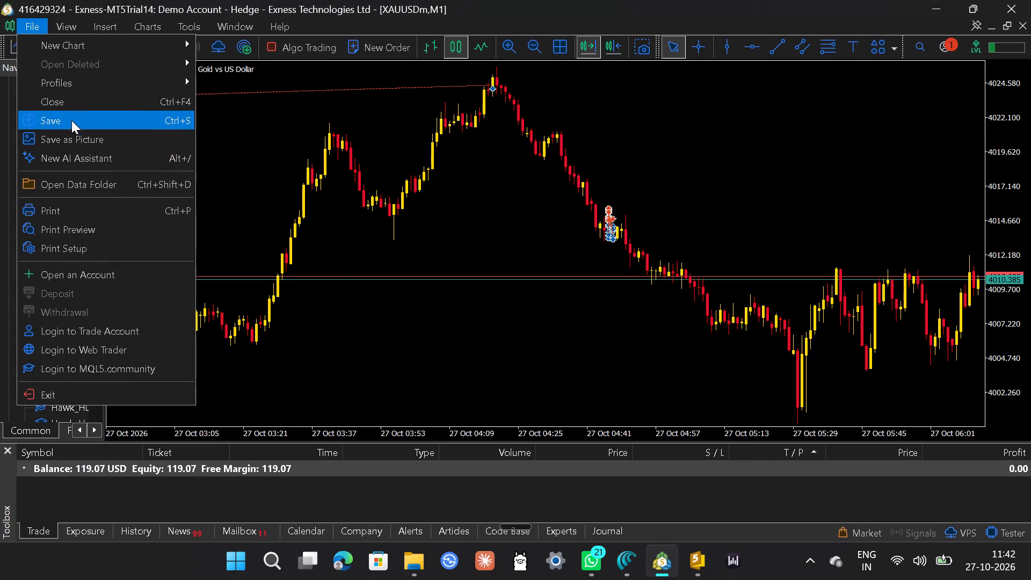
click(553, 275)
In MetaEditor, save a copy of the open version 1.02 source as LiquiditySweepM1 in the MQL5 Experts folder.
click(699, 565)
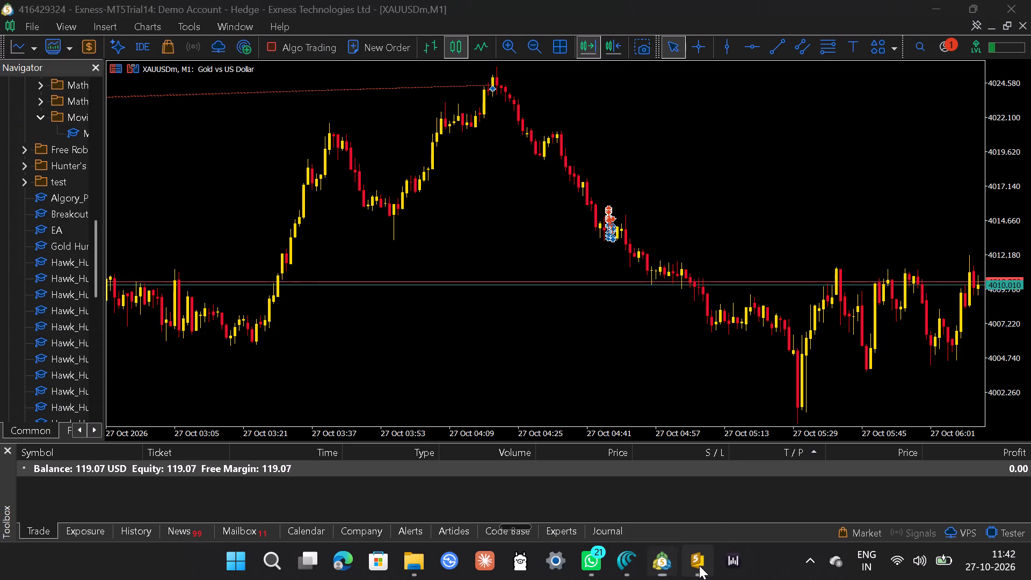
scroll(449, 251, down, 1)
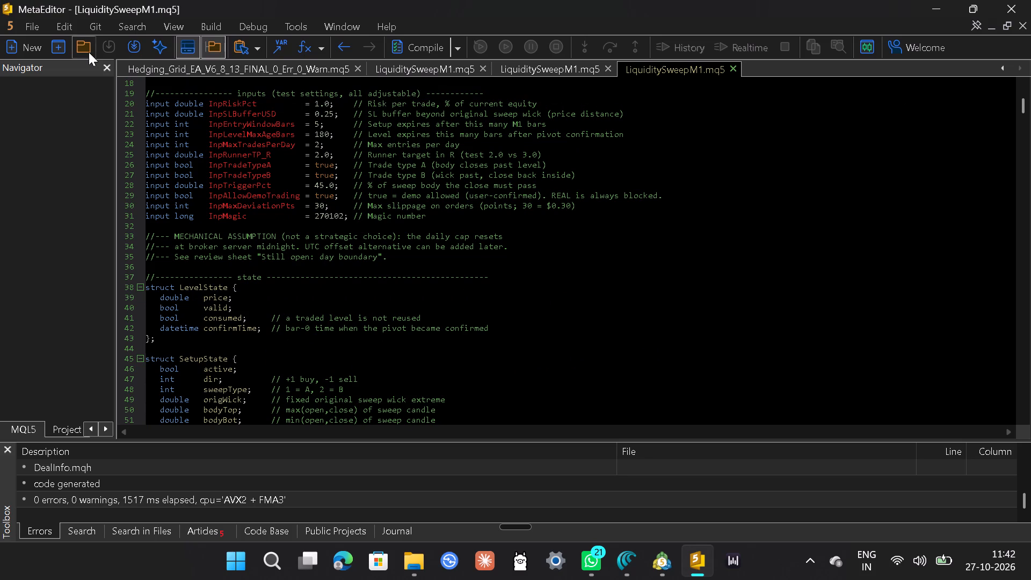
click(32, 25)
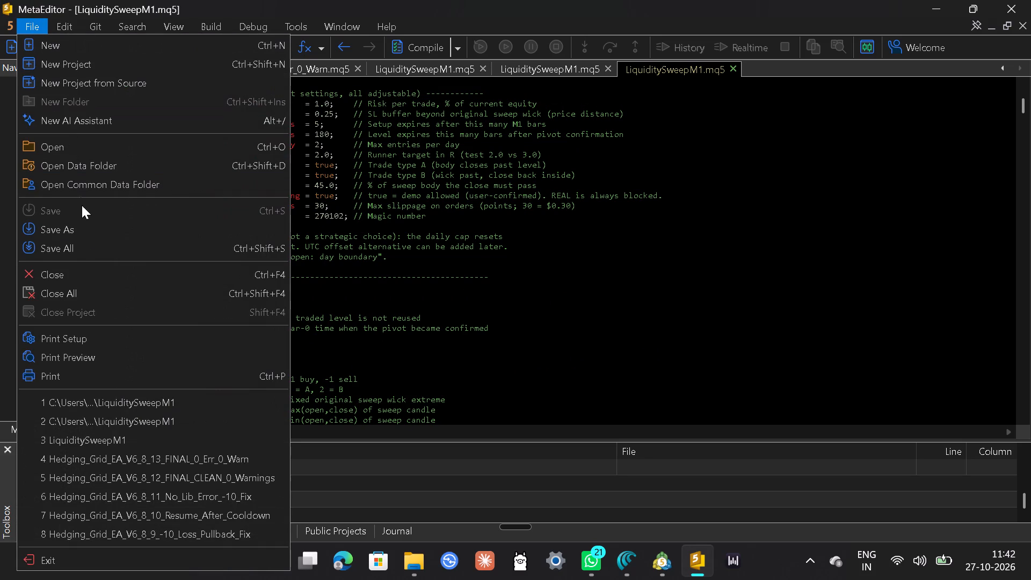
click(87, 230)
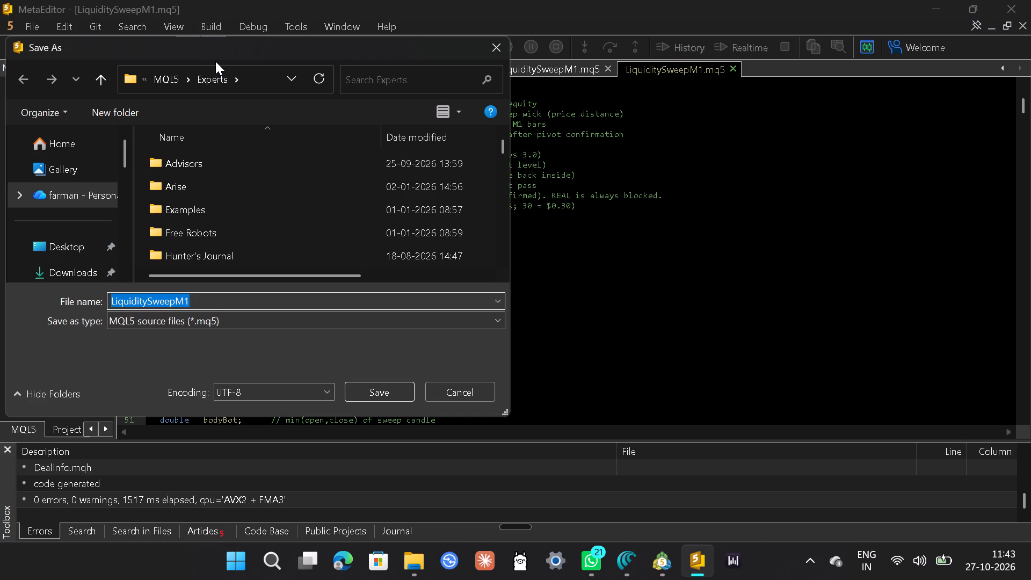
double_click(218, 162)
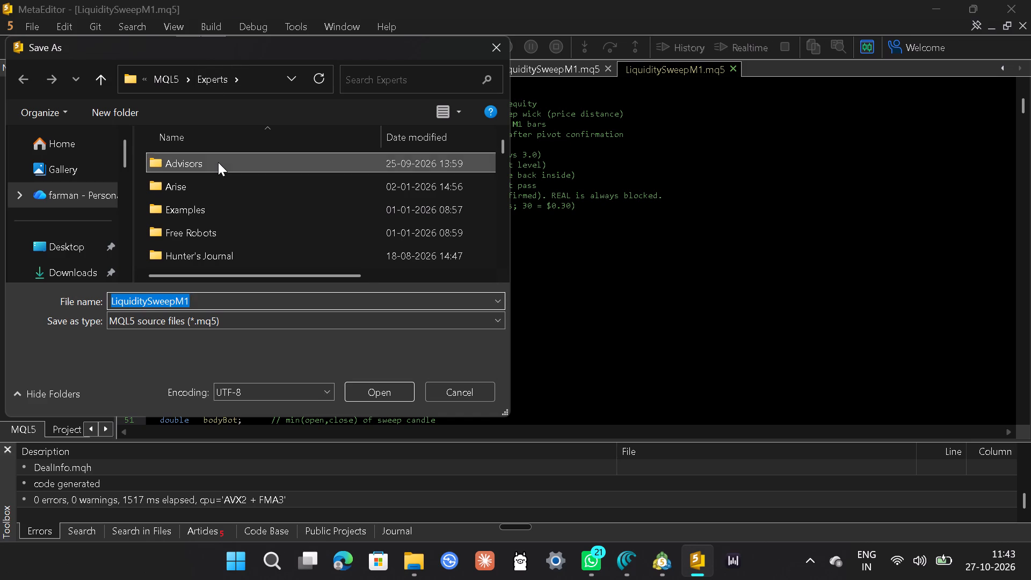
scroll(268, 232, down, 5)
scroll(268, 232, up, 3)
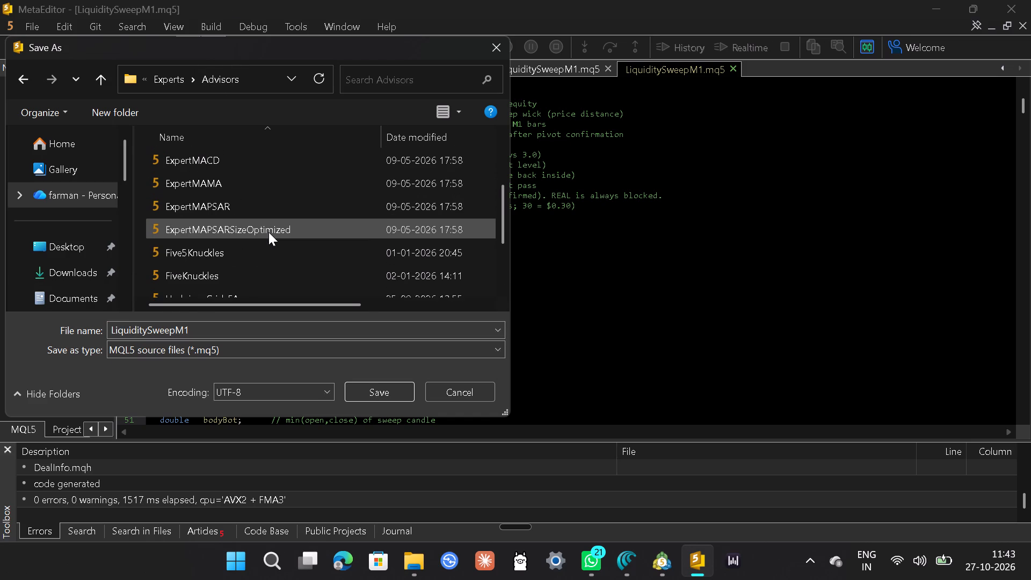
click(170, 81)
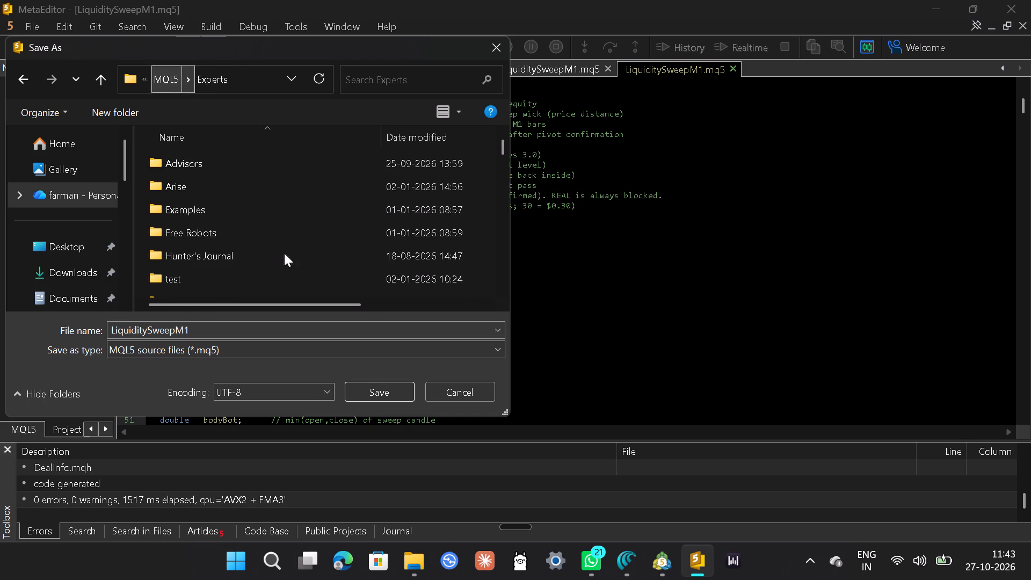
scroll(284, 253, down, 6)
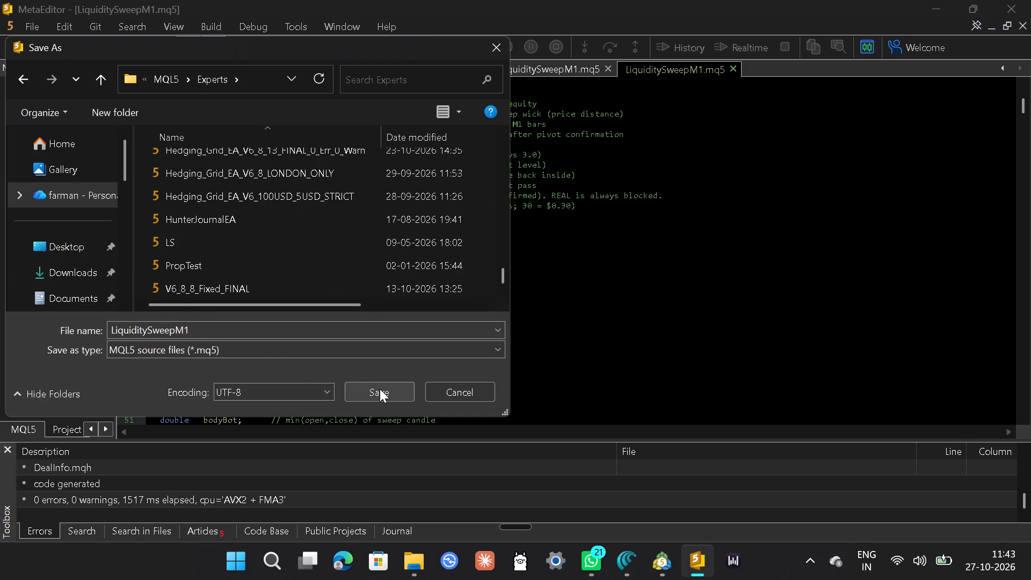
click(380, 389)
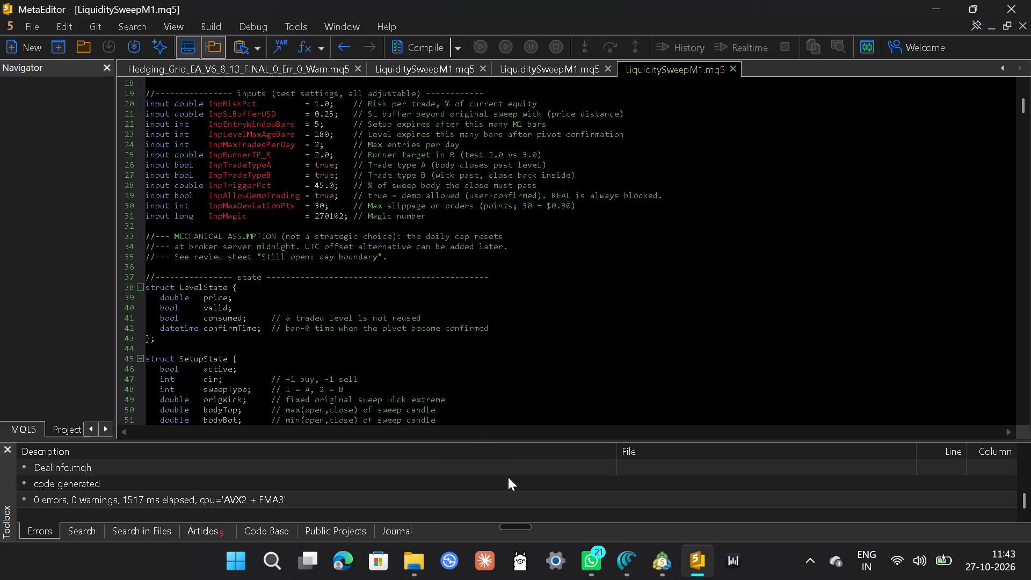
Switch to MetaTrader 5 and check the Navigator's expert advisors list for LiquiditySweepM1.
click(666, 563)
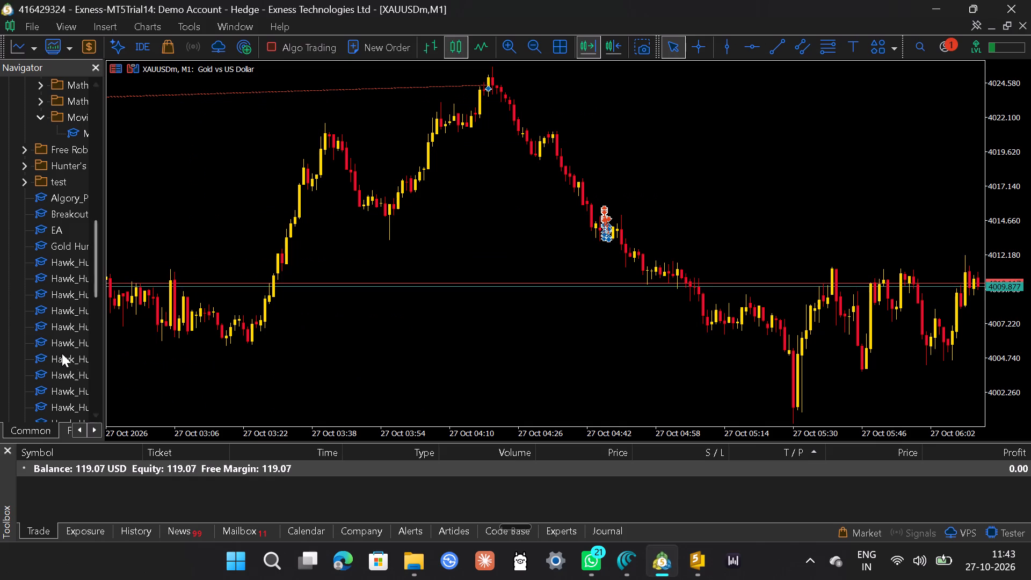
scroll(62, 354, down, 3)
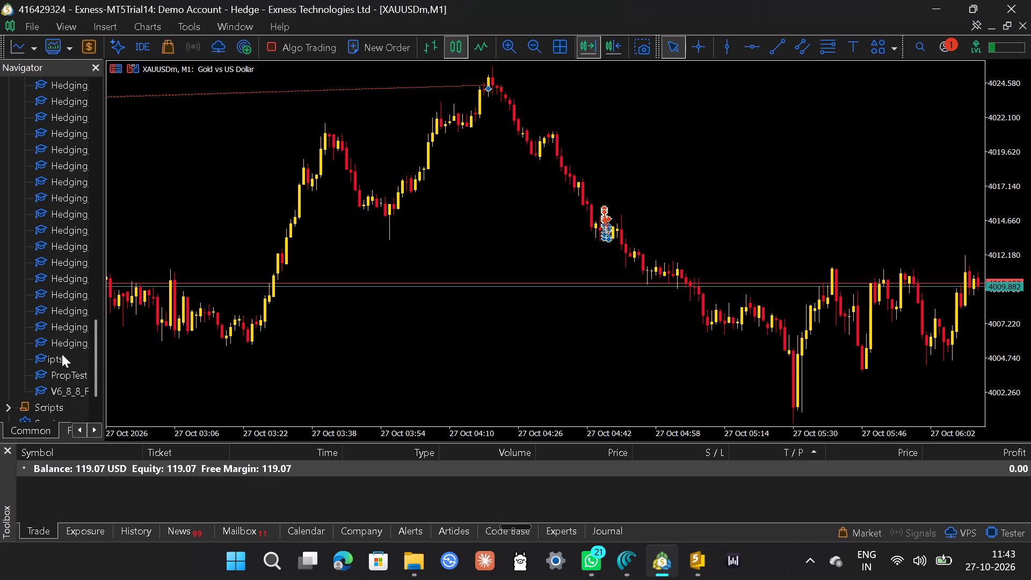
scroll(61, 153, up, 4)
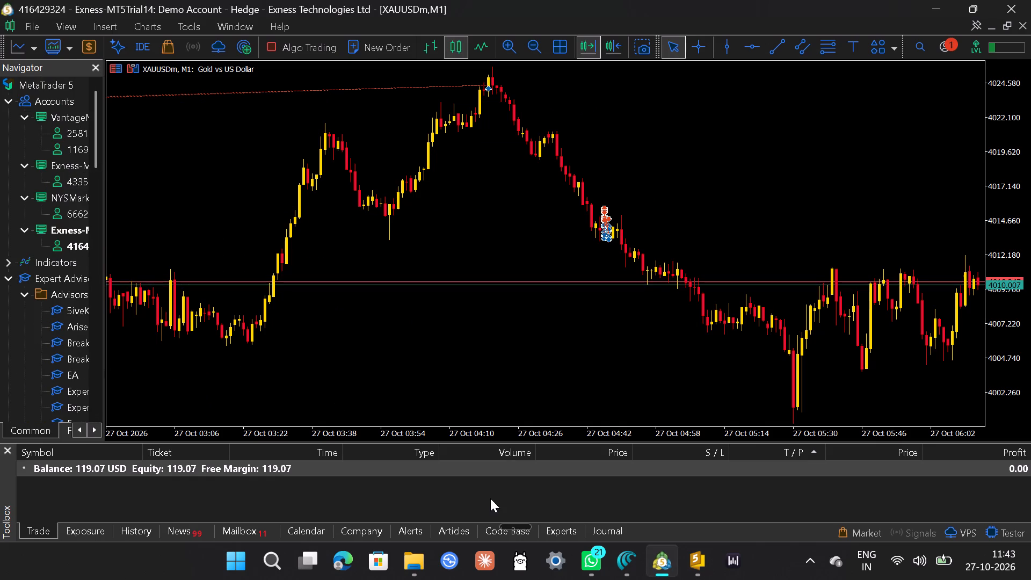
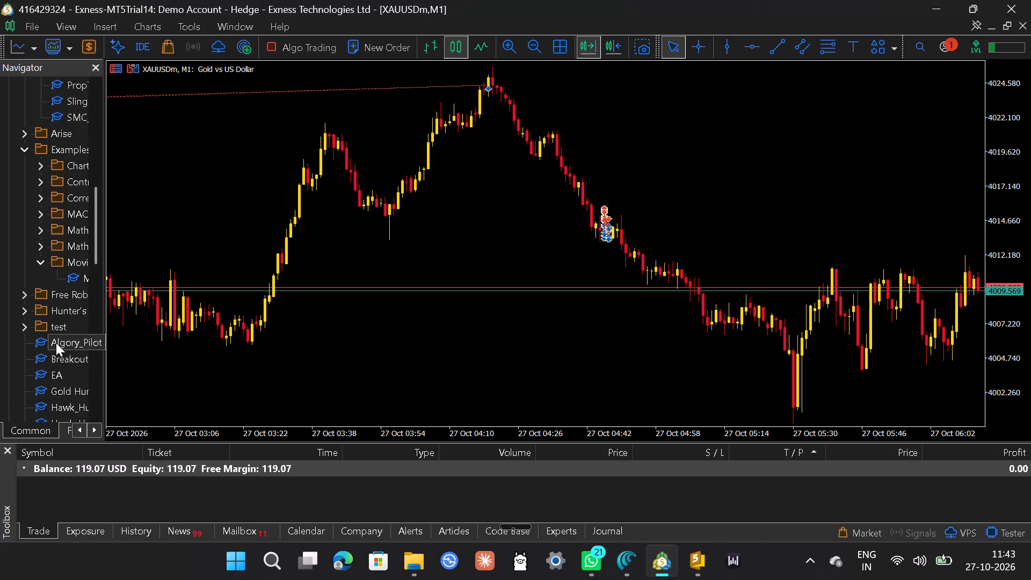
Look through the Navigator's whole tree, from the accounts to the last expert advisors, for LiquiditySweepM1.
scroll(56, 343, down, 2)
scroll(56, 343, up, 2)
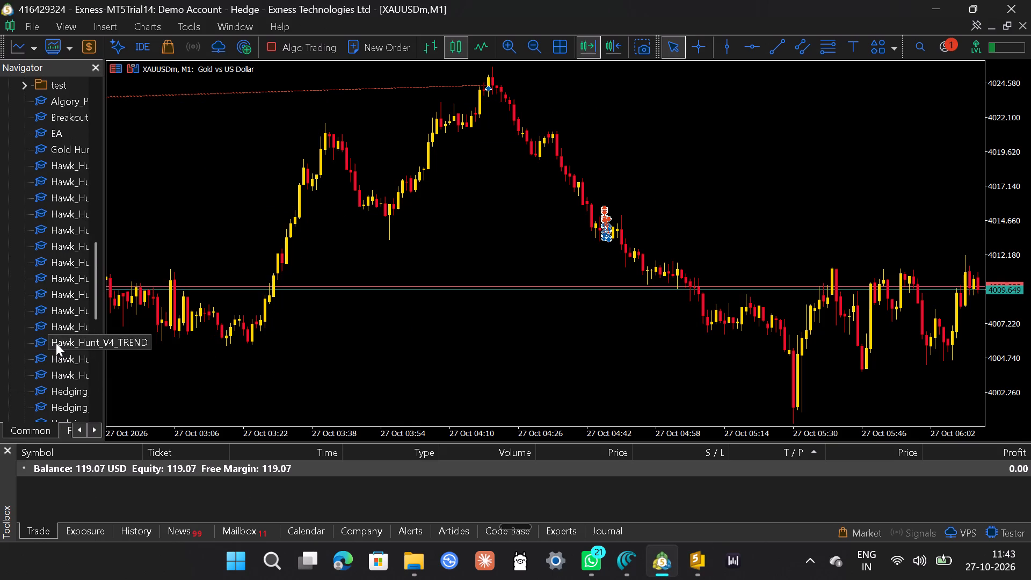
scroll(56, 343, down, 2)
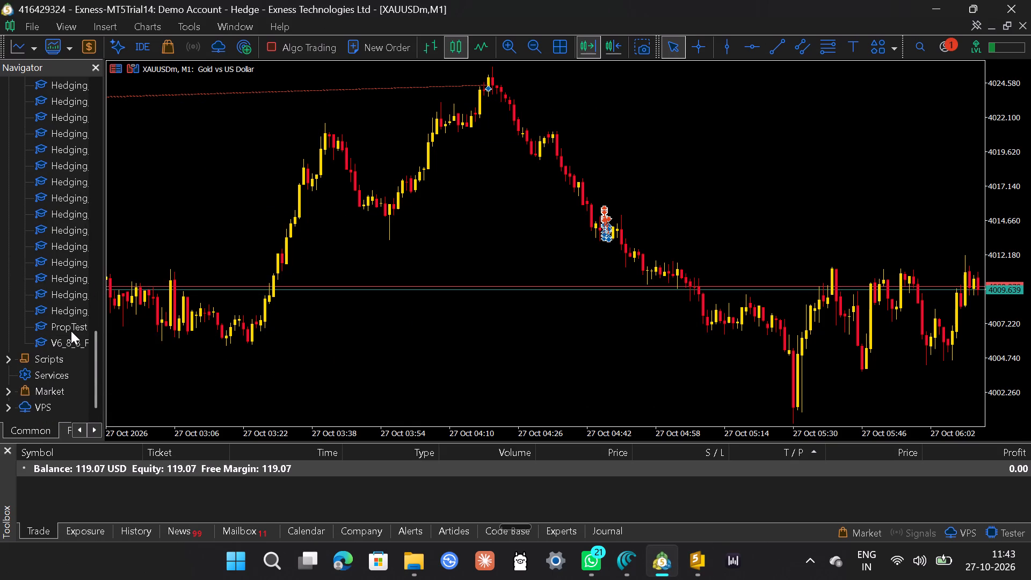
scroll(71, 331, up, 4)
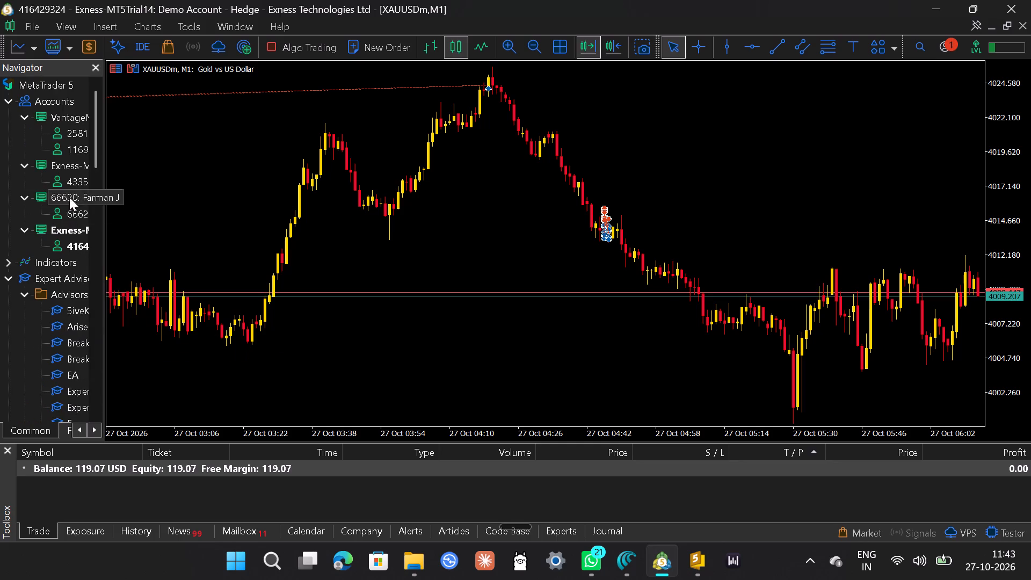
Collapse the Advisors folder in the Navigator and examine the remaining expert advisors for LiquiditySweepM1.
click(26, 295)
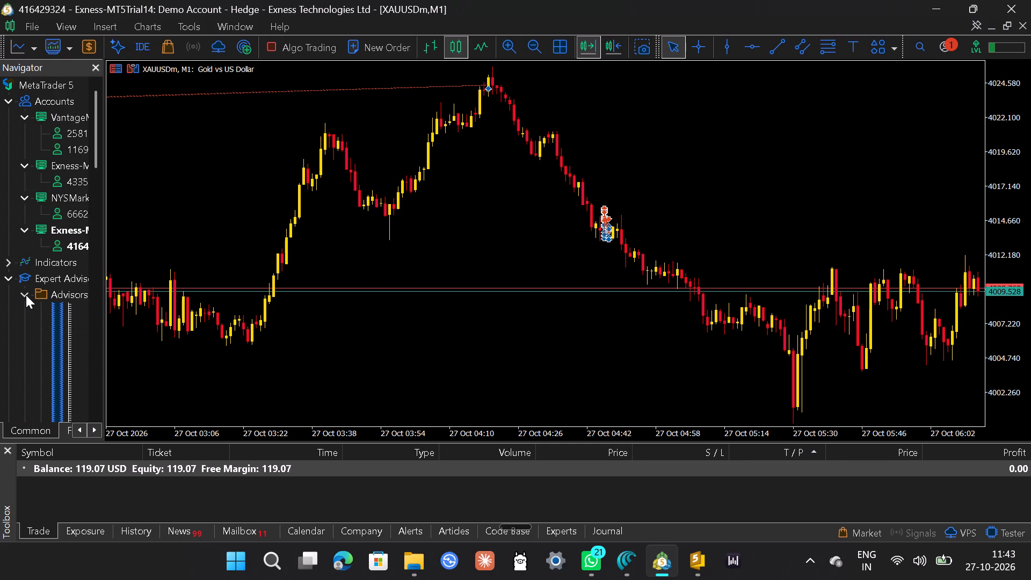
click(4, 279)
click(4, 279)
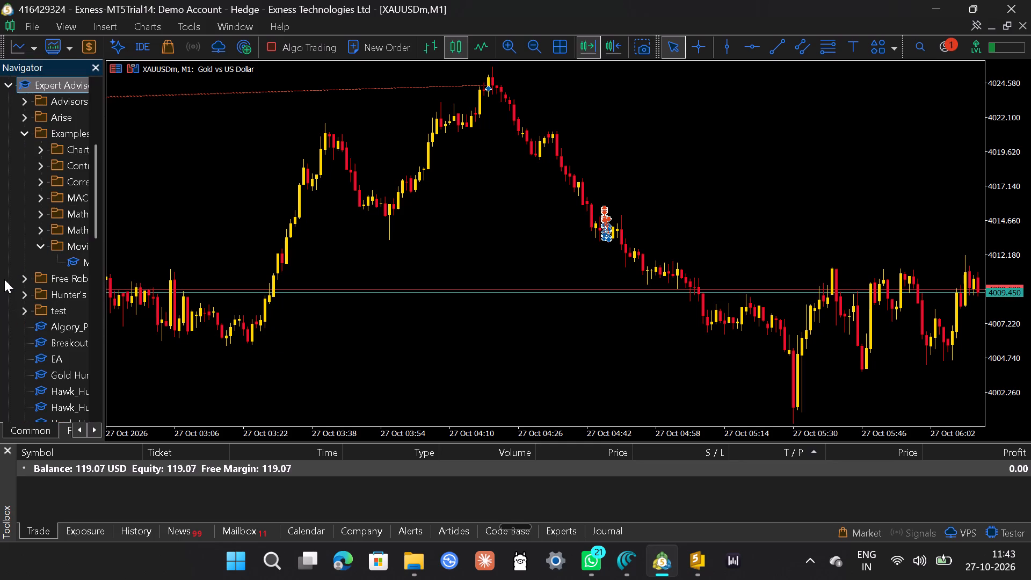
scroll(55, 328, down, 3)
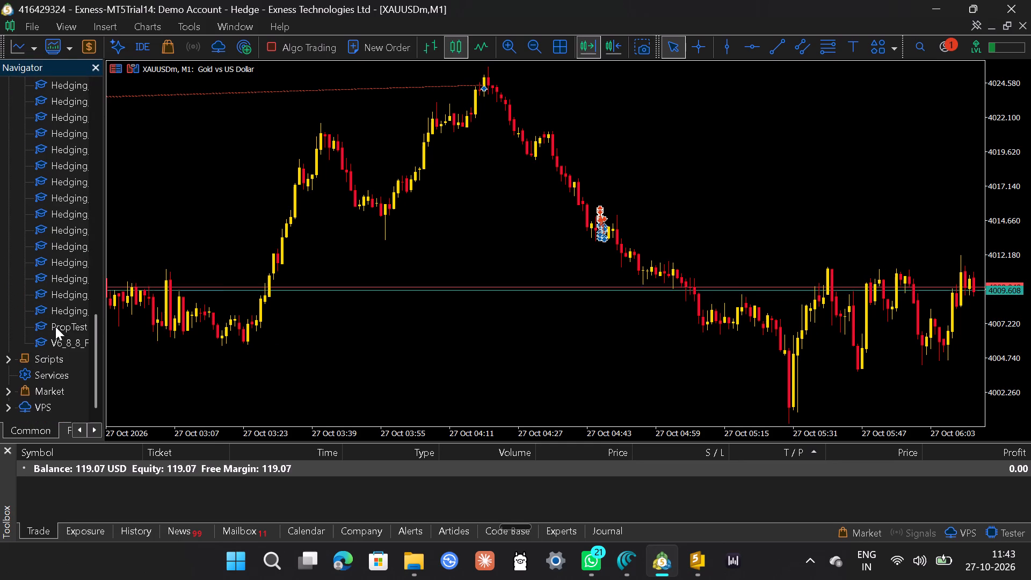
scroll(56, 301, up, 2)
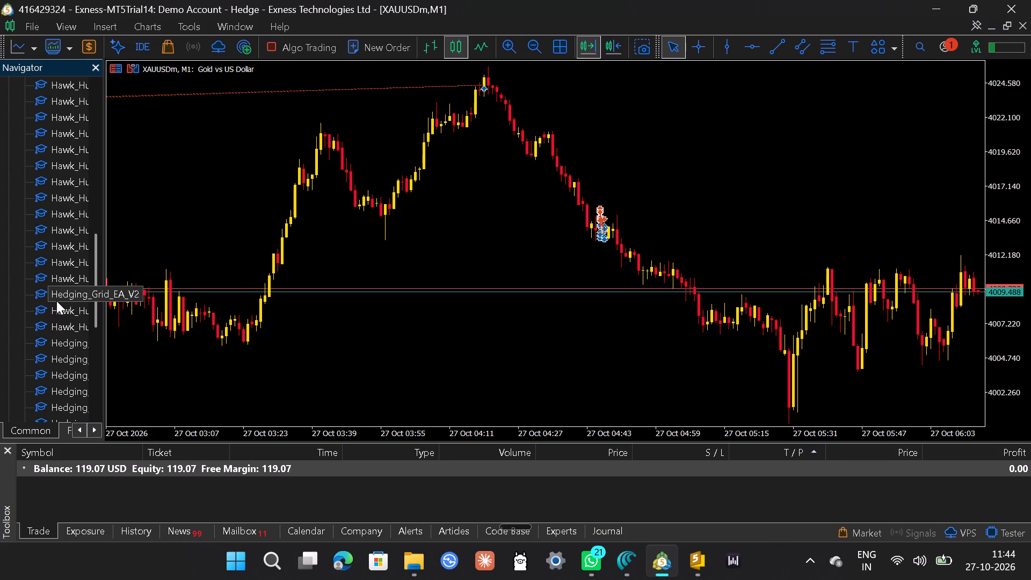
scroll(56, 301, up, 2)
scroll(56, 301, right, 1)
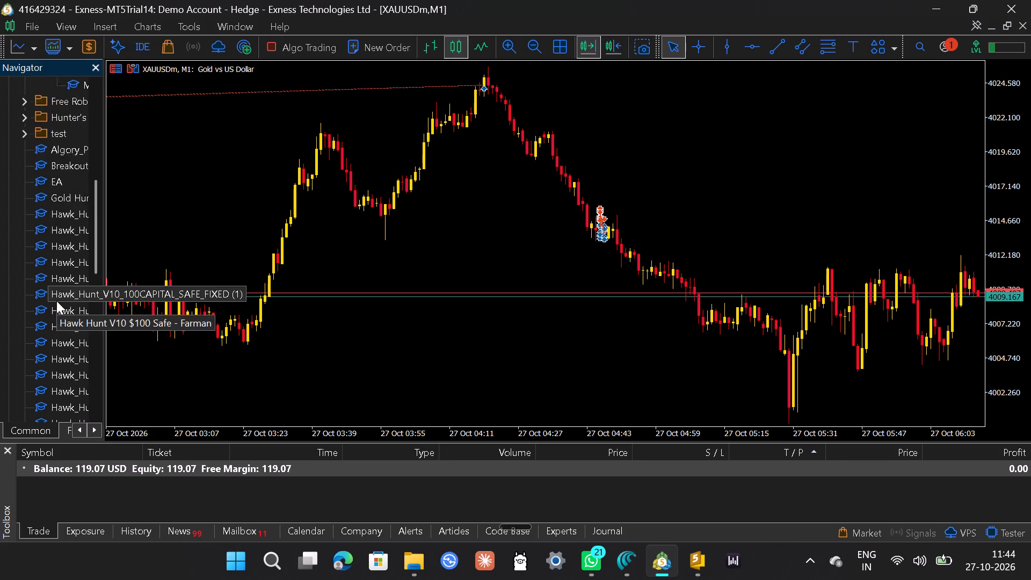
scroll(56, 301, right, 1)
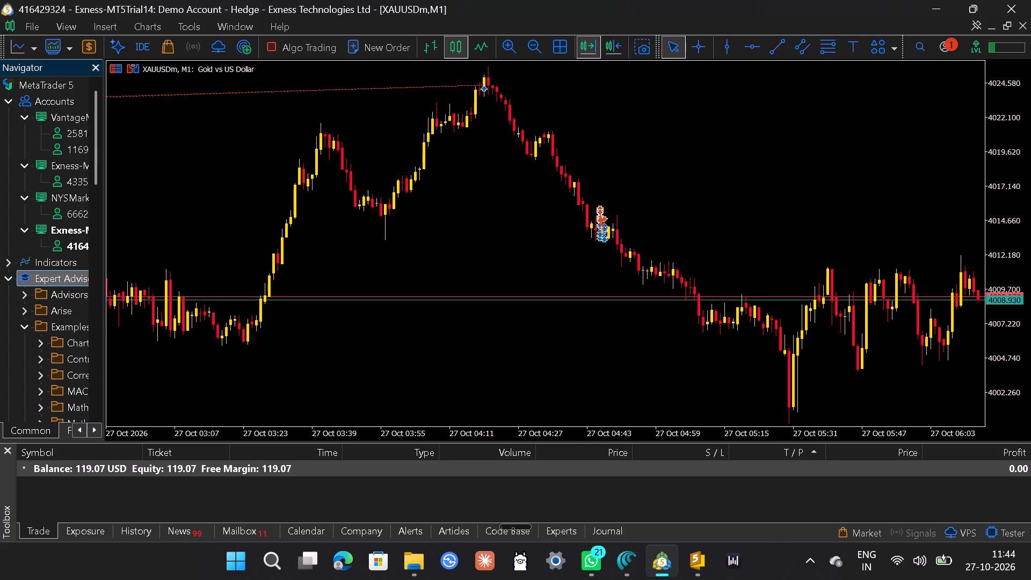
scroll(67, 346, down, 2)
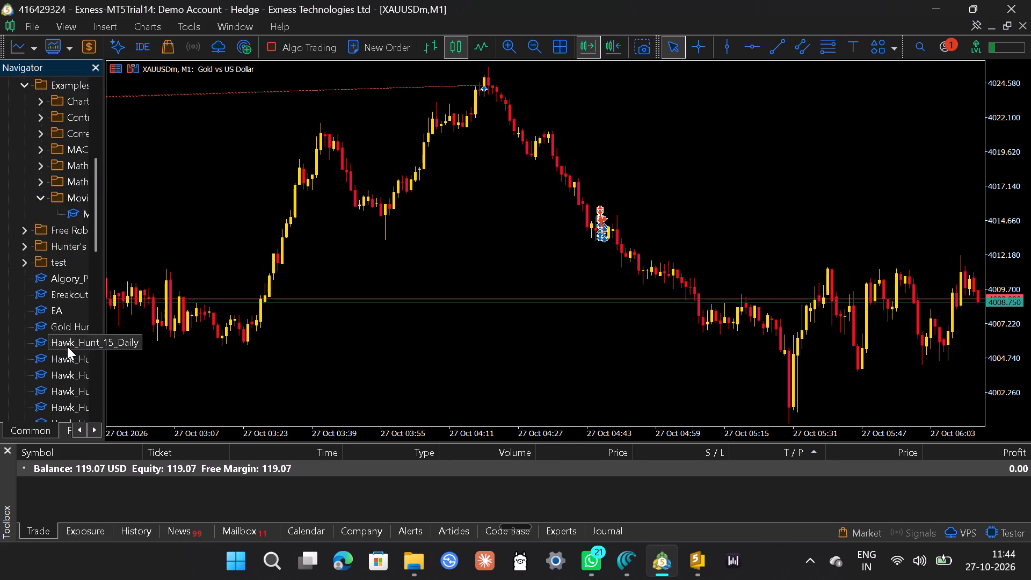
scroll(67, 346, down, 1)
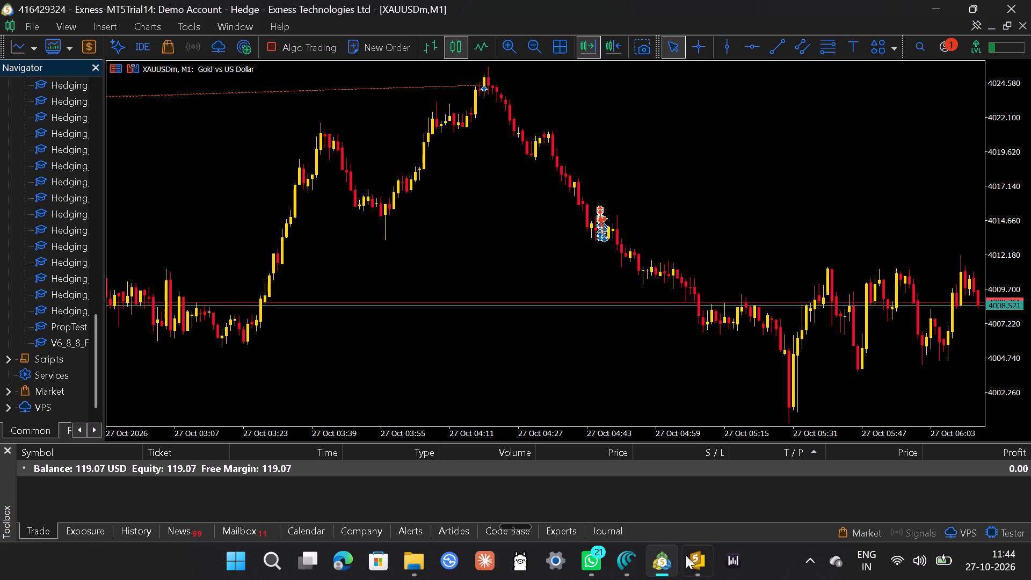
In File Explorer, clear the file selection, open Local Disk (C:) from This PC and search it for mt5.
click(701, 562)
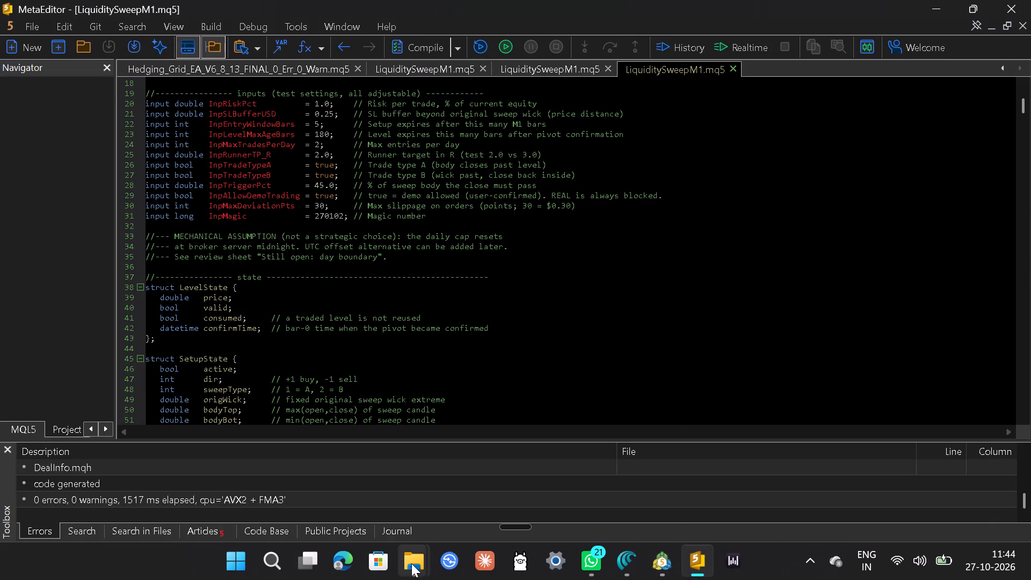
click(552, 492)
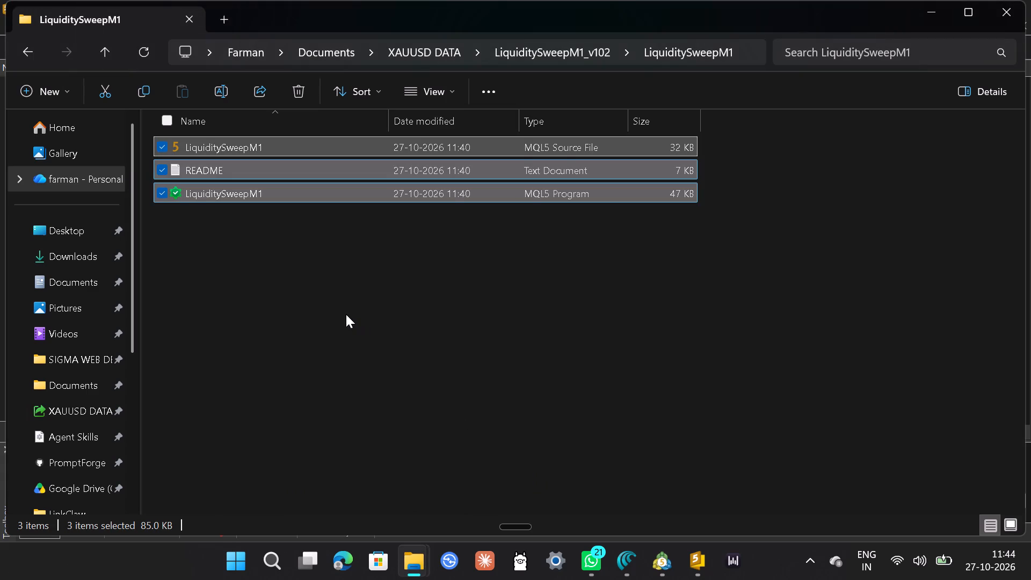
click(346, 314)
triple_click(140, 52)
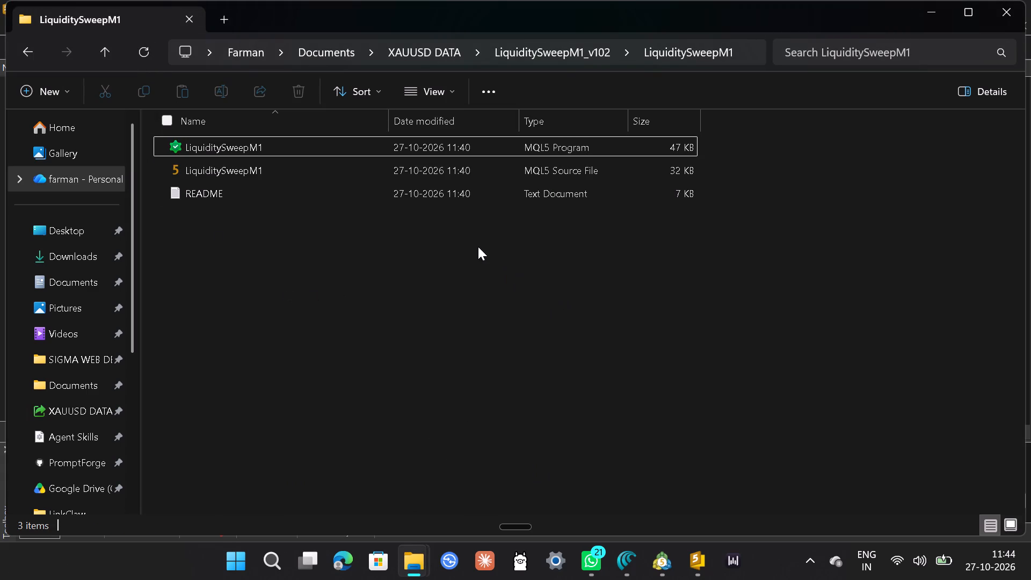
scroll(97, 413, down, 8)
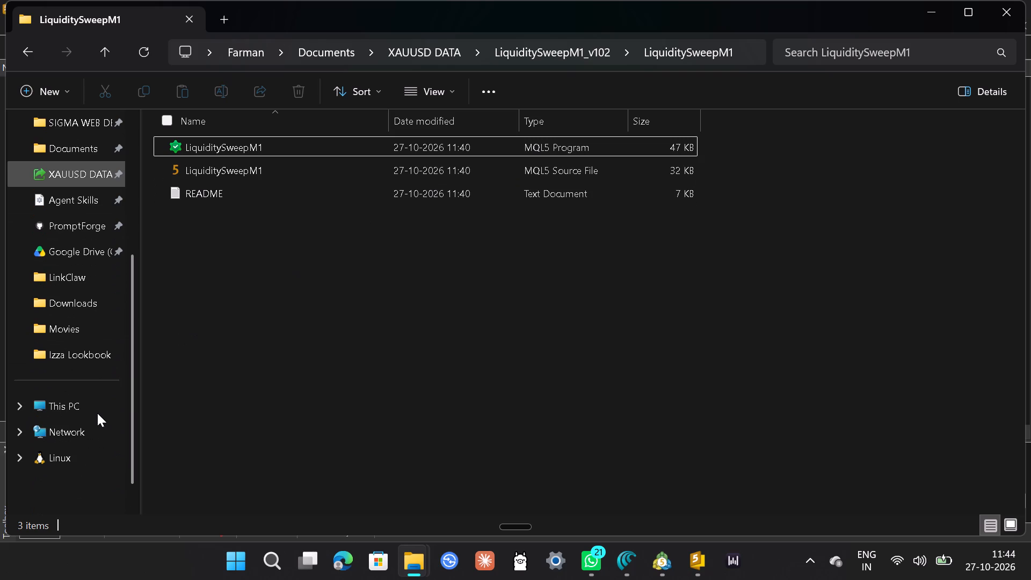
click(59, 405)
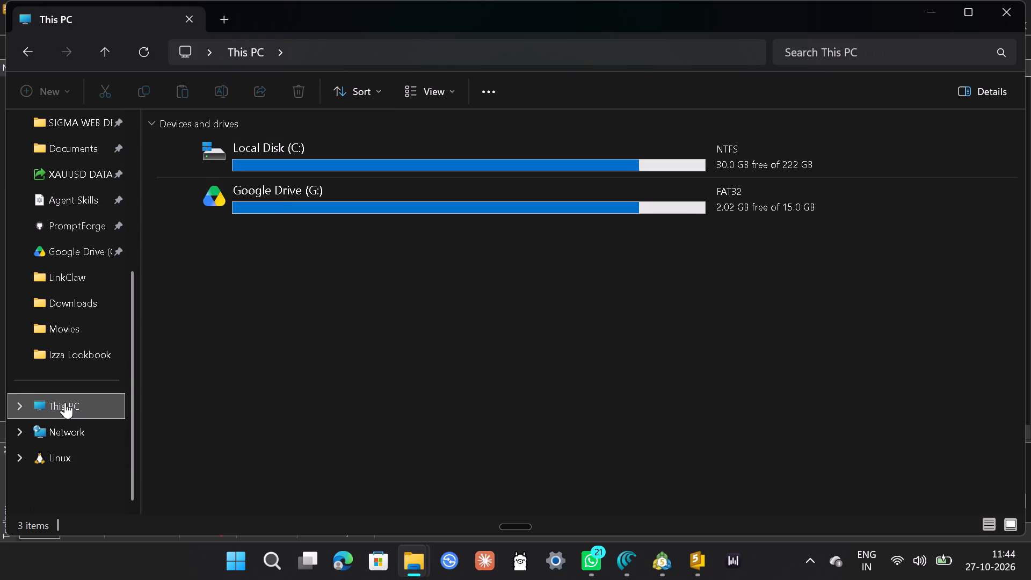
double_click(401, 156)
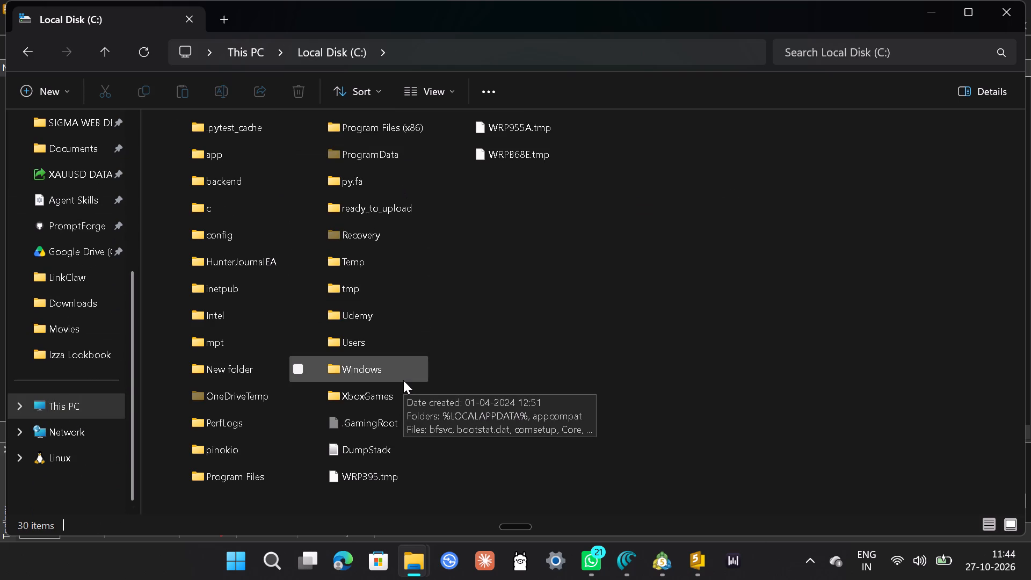
click(839, 54)
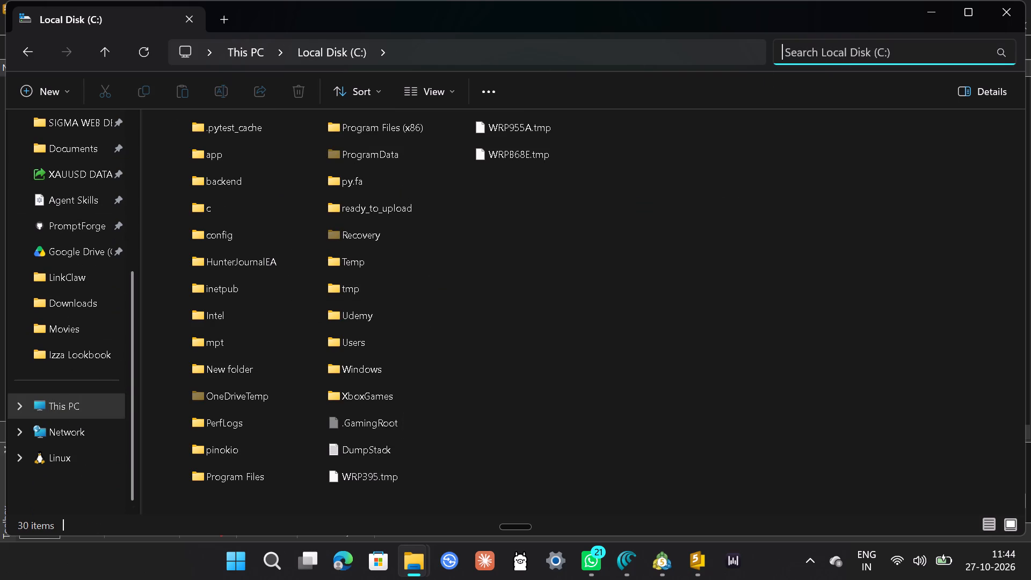
text(mt)
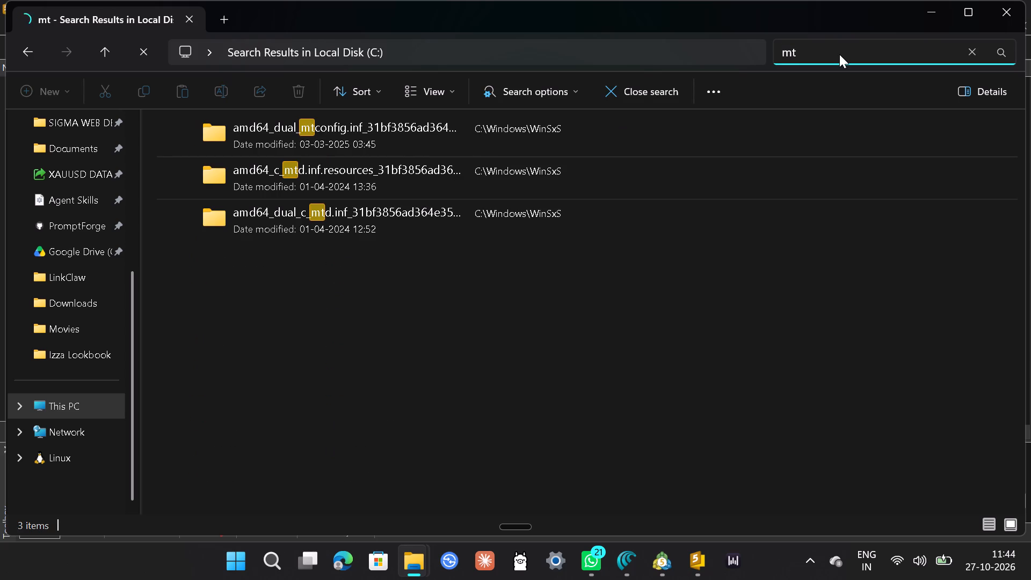
key(4)
key(BackSpace)
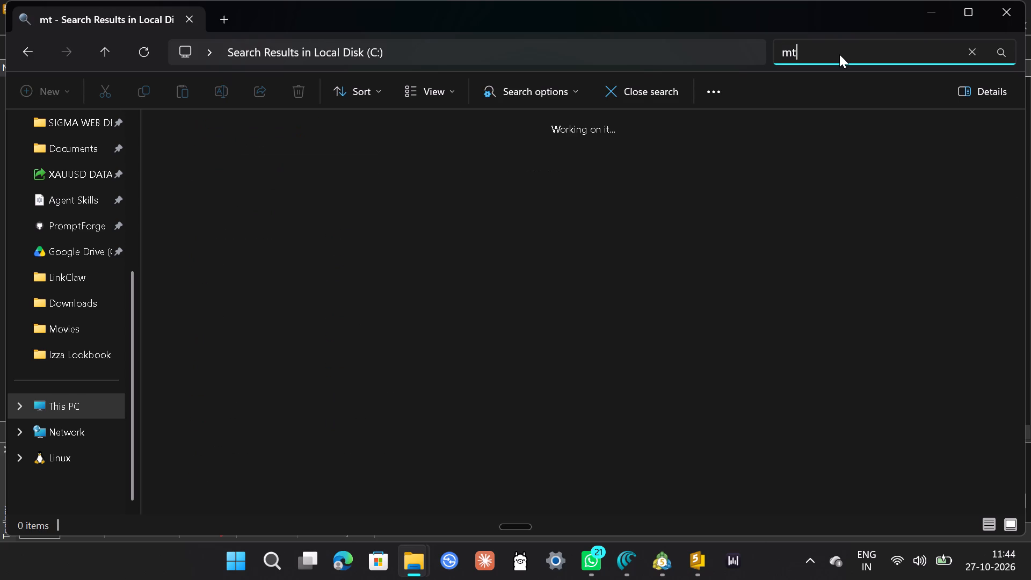
key(5)
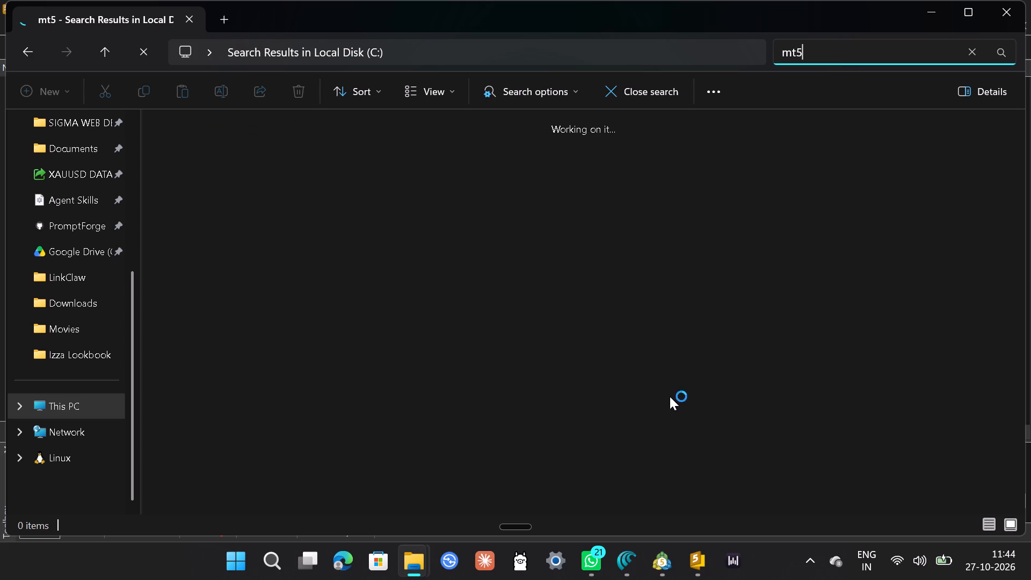
click(967, 17)
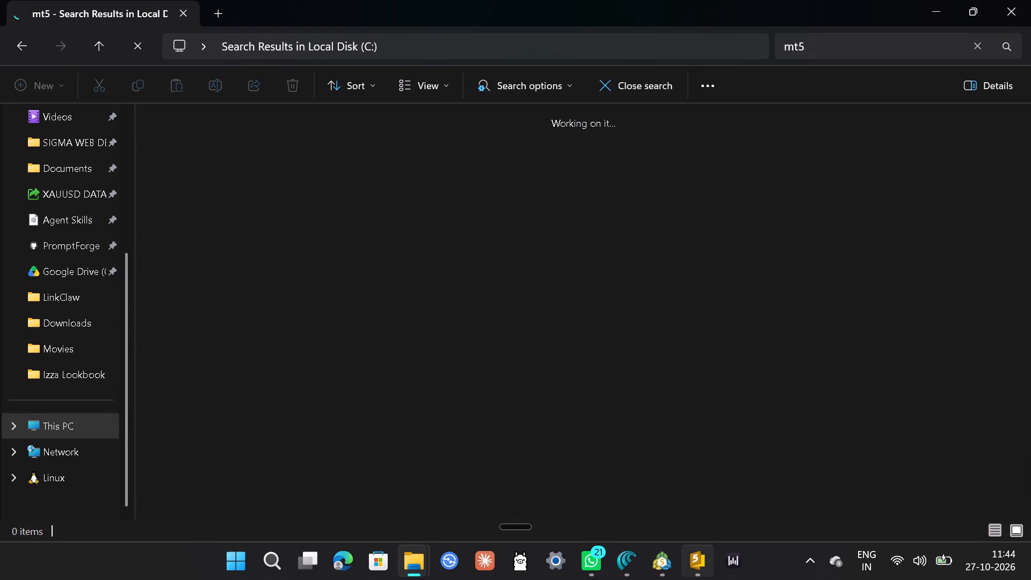
Switch to MetaTrader 5 and recheck the Navigator's expert advisors and their folders for LiquiditySweepM1.
click(672, 574)
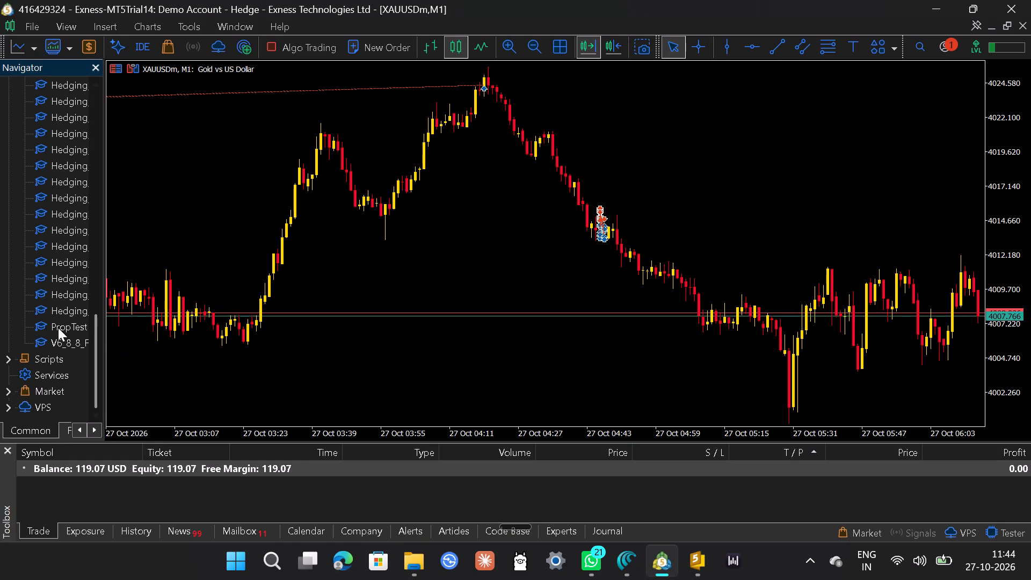
scroll(58, 328, up, 2)
scroll(58, 328, down, 1)
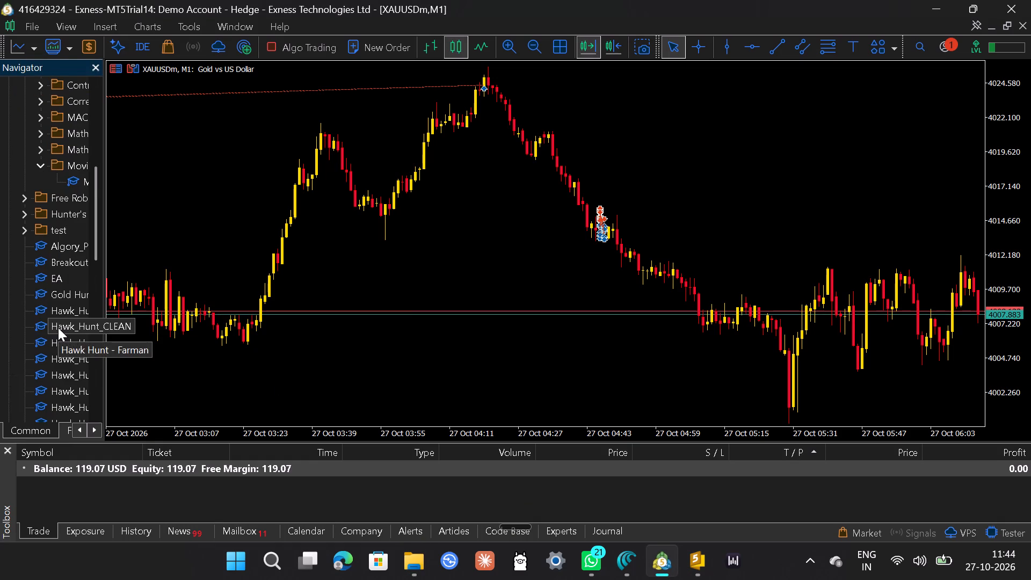
scroll(58, 328, up, 1)
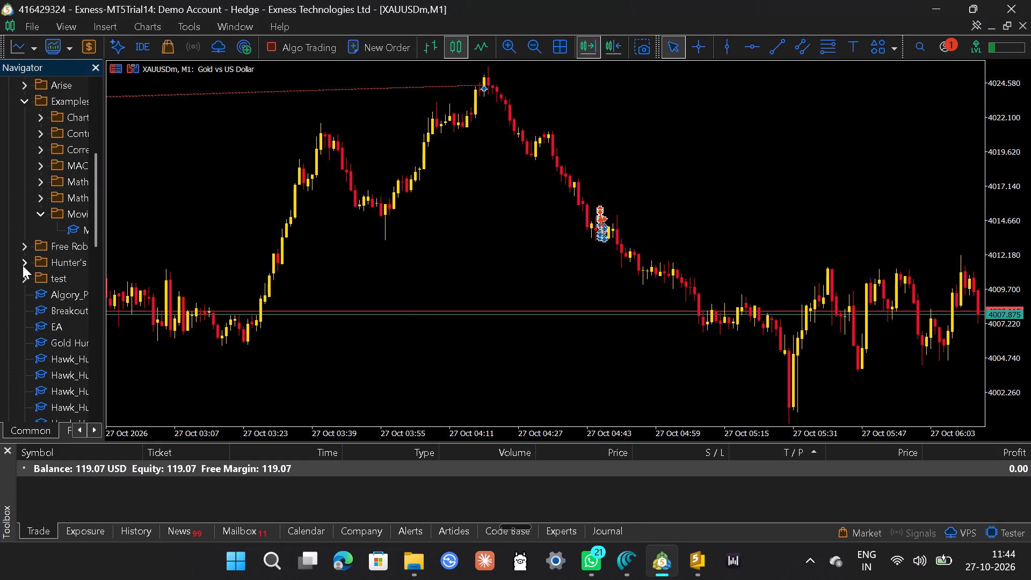
click(21, 263)
click(21, 263)
scroll(69, 288, up, 1)
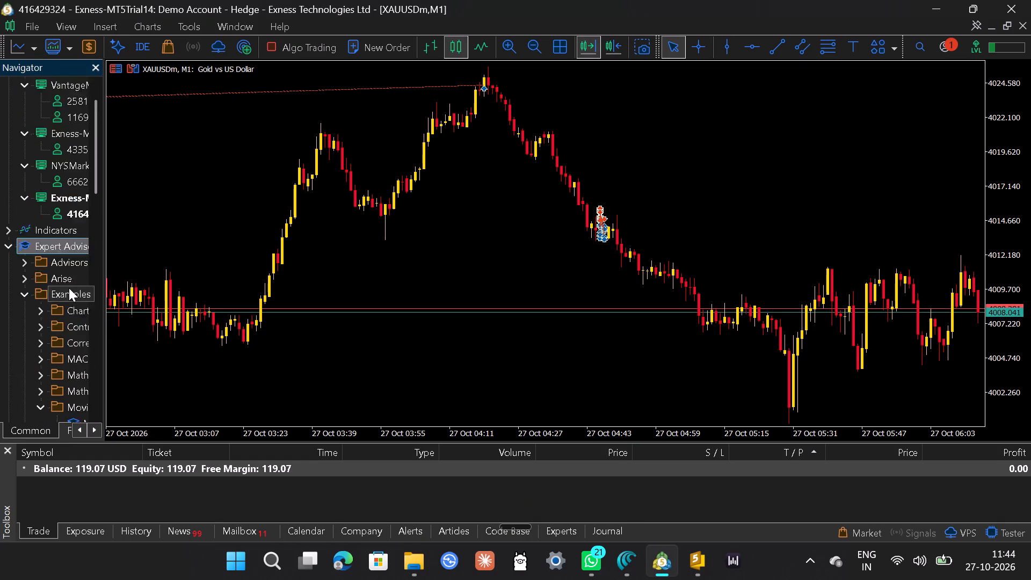
scroll(69, 288, up, 1)
scroll(69, 288, down, 1)
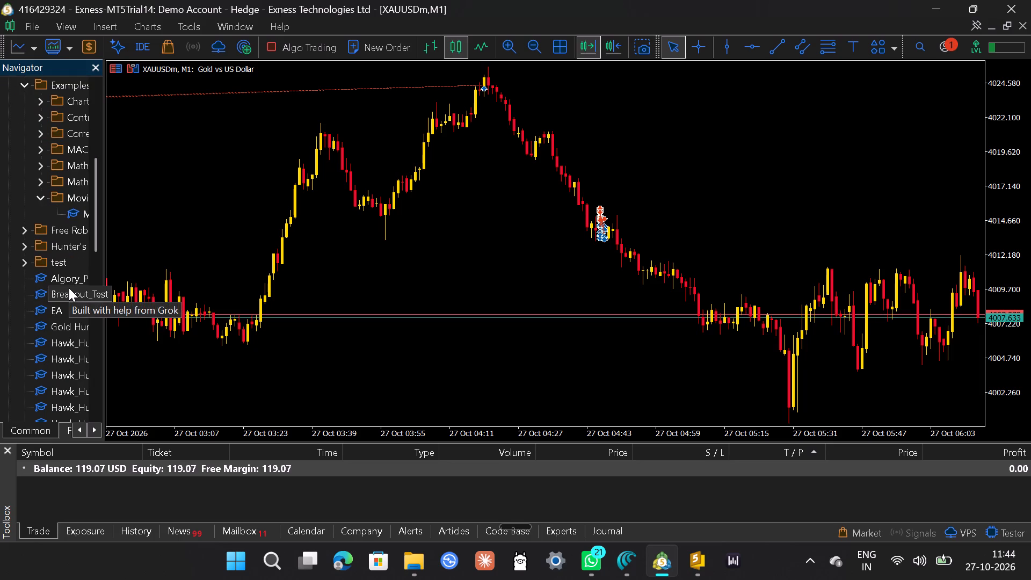
Expand the Advisors folder in the Navigator and check its experts and those listed below it for LiquiditySweepM1.
scroll(69, 288, up, 1)
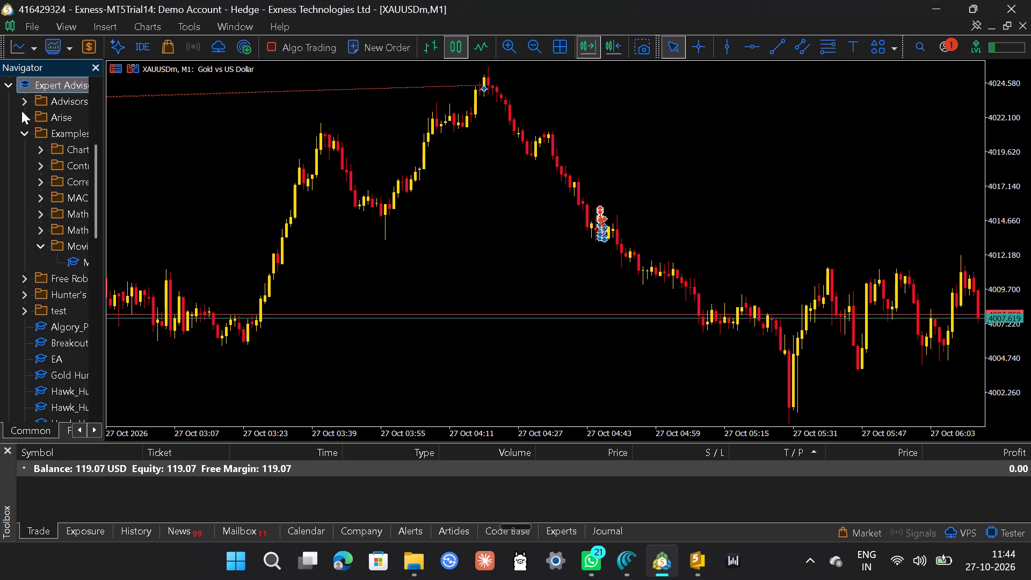
click(22, 104)
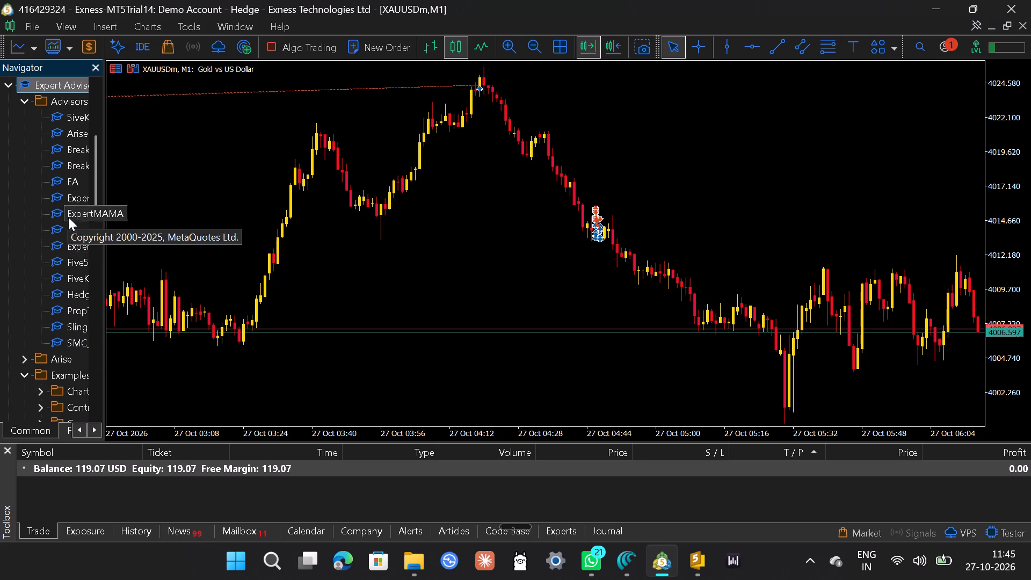
scroll(68, 217, down, 3)
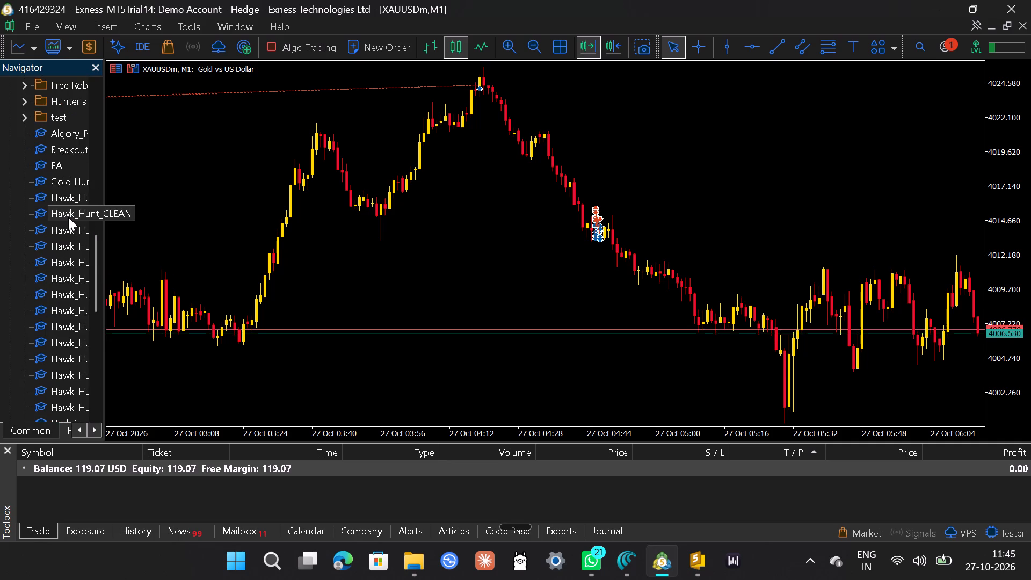
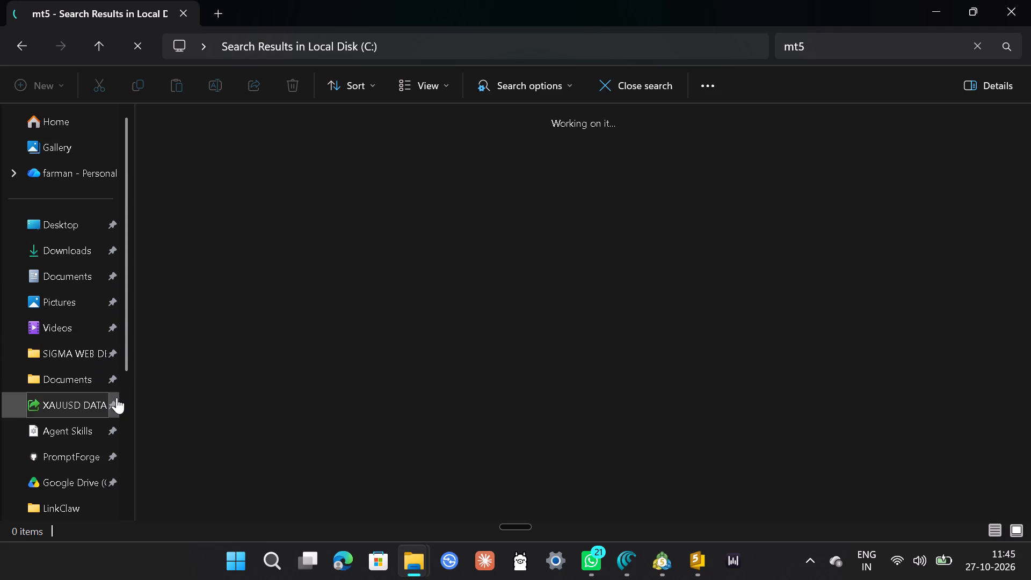
Try to open the pinned Downloads folder in File Explorer and look through the remaining quick-access locations and drives.
click(83, 262)
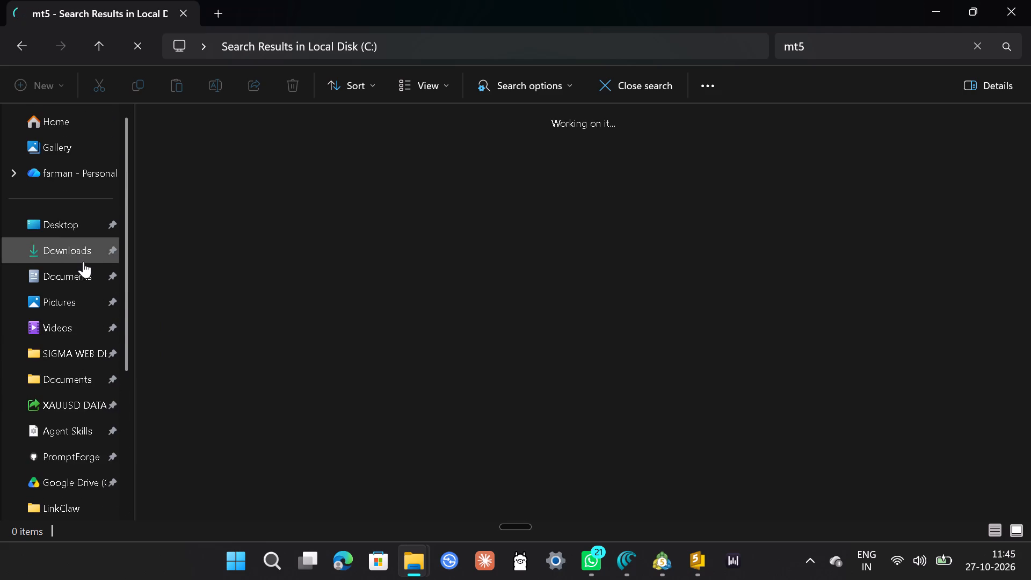
click(674, 295)
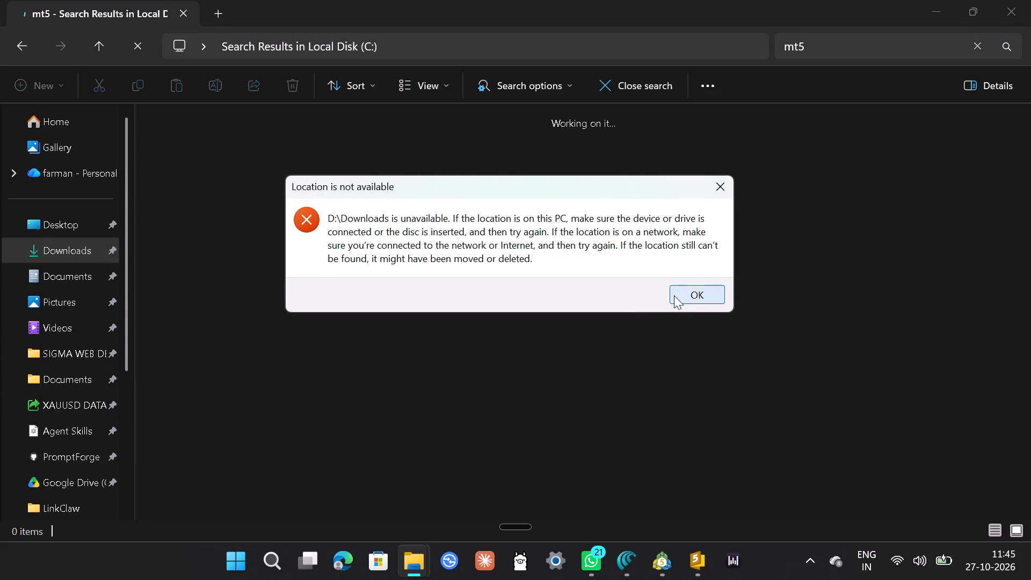
scroll(0, 466, down, 3)
scroll(52, 426, down, 2)
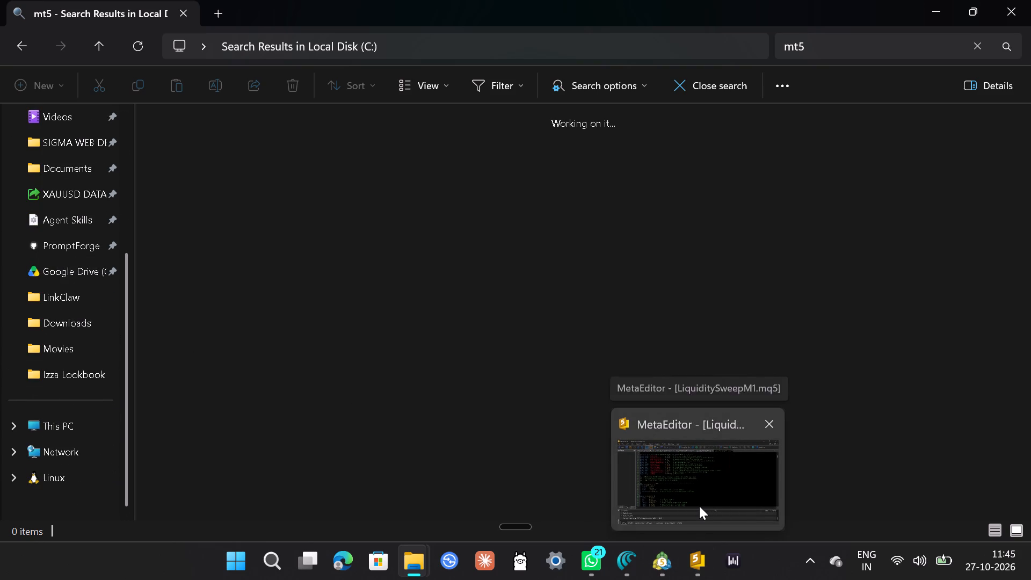
Switch to MetaEditor, to the LiquiditySweepM1.mq5 source file.
click(699, 506)
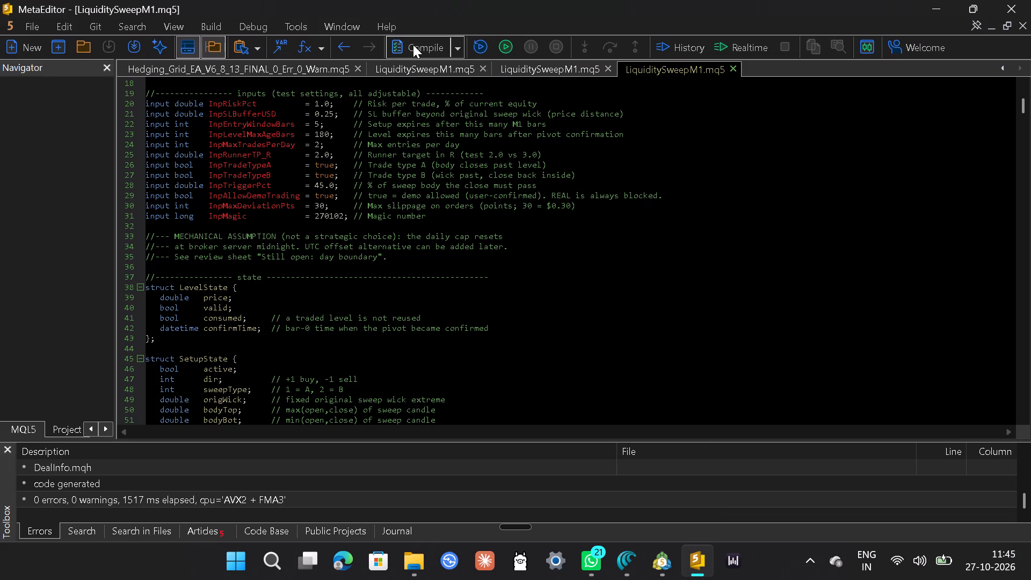
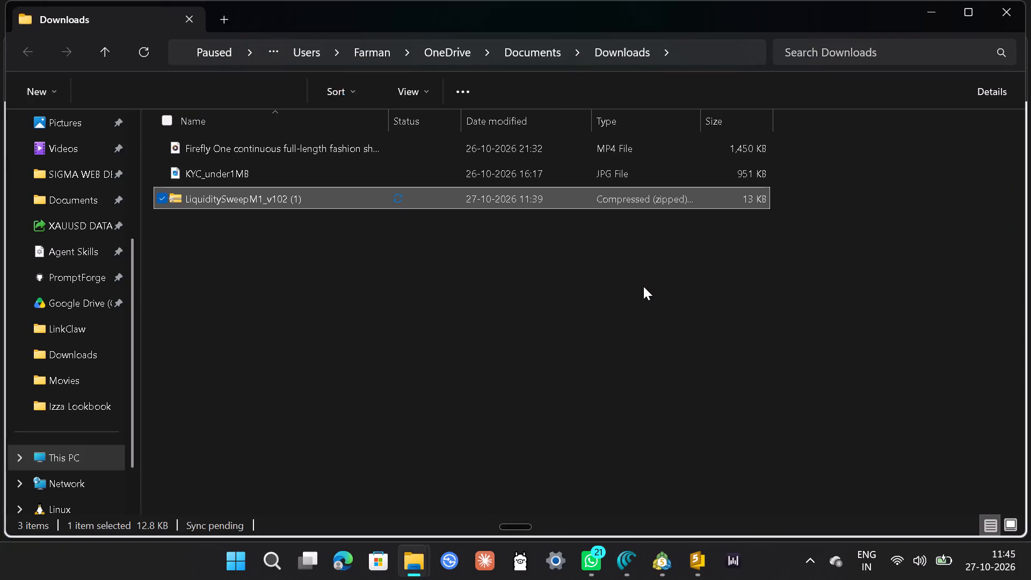
Extract all files from the LiquiditySweepM1_v102 (1) zip archive in the Downloads folder.
click(247, 248)
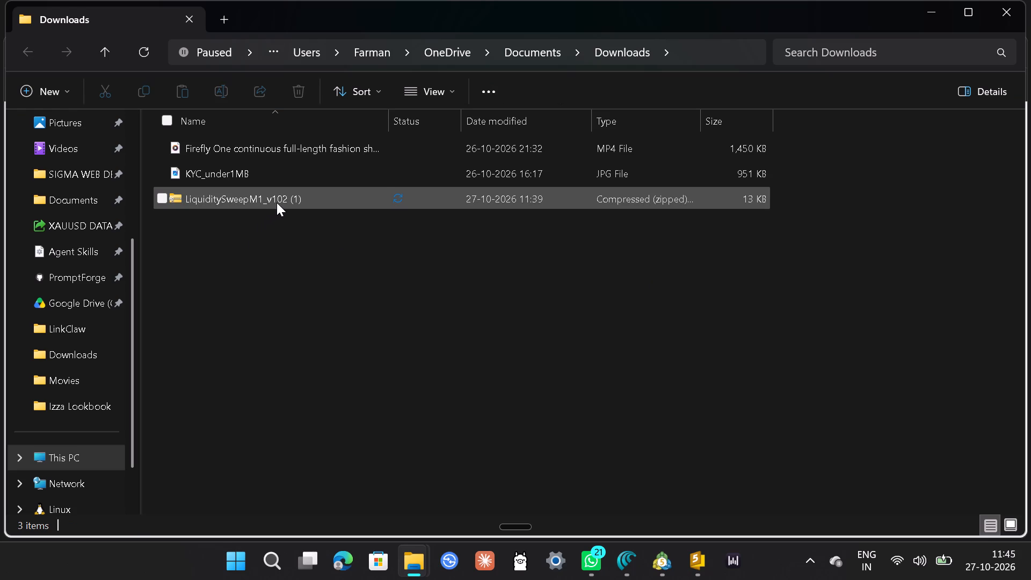
right_click(277, 202)
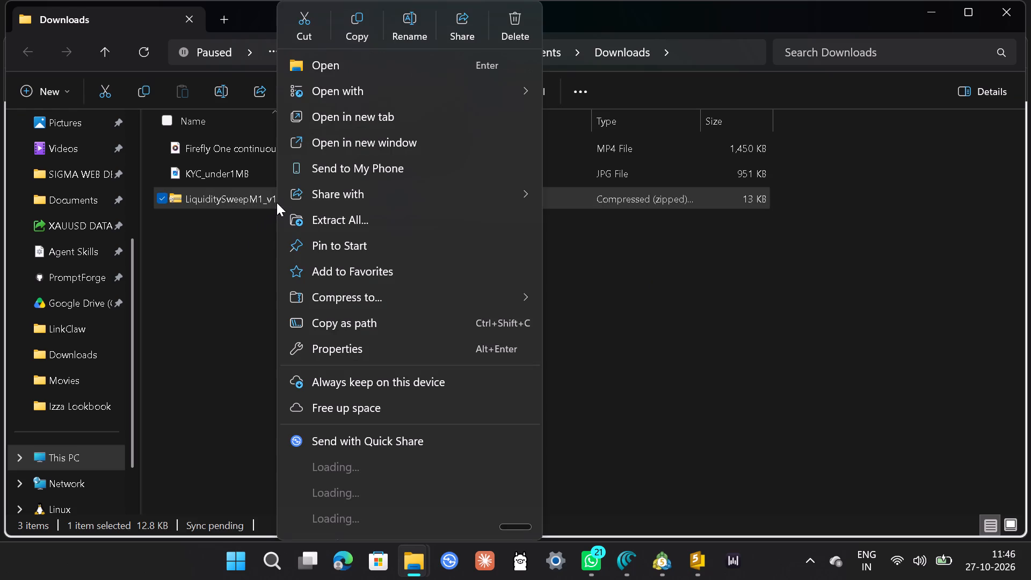
click(360, 215)
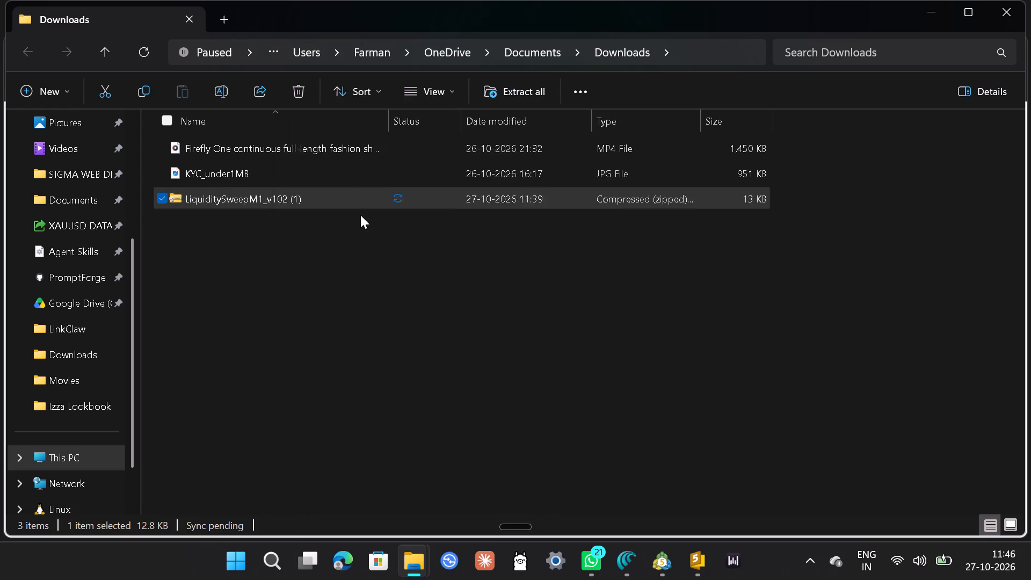
click(660, 445)
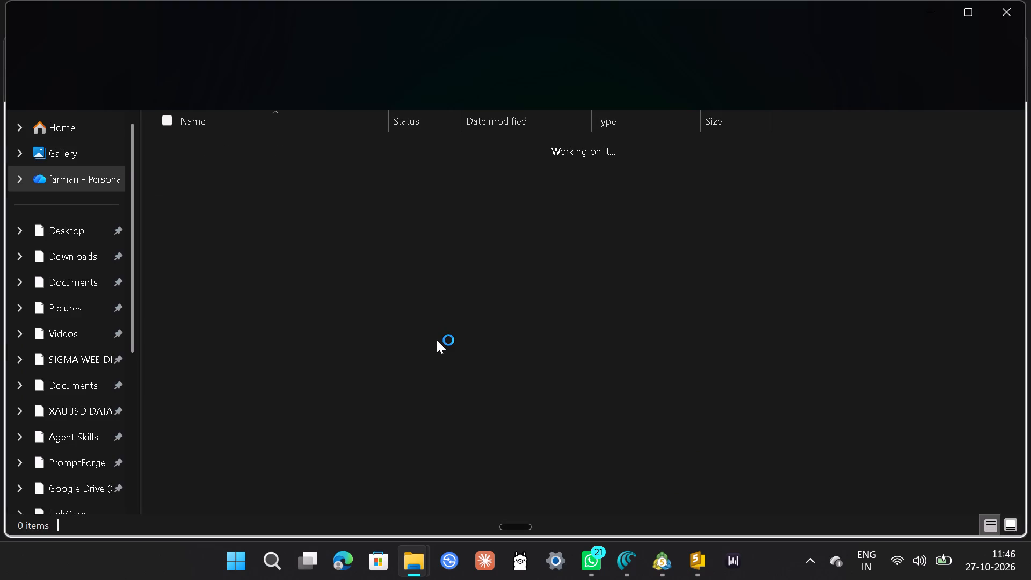
Open the LiquiditySweepM1 MQL5 source file from the LiquiditySweepM1_v102 (1) folder in MetaEditor and compile it.
double_click(296, 155)
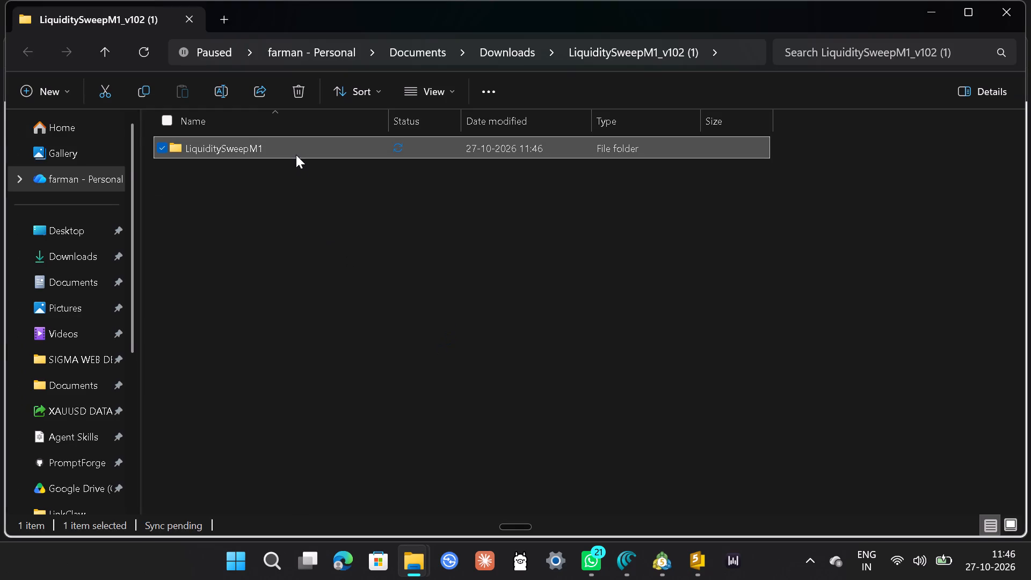
double_click(293, 153)
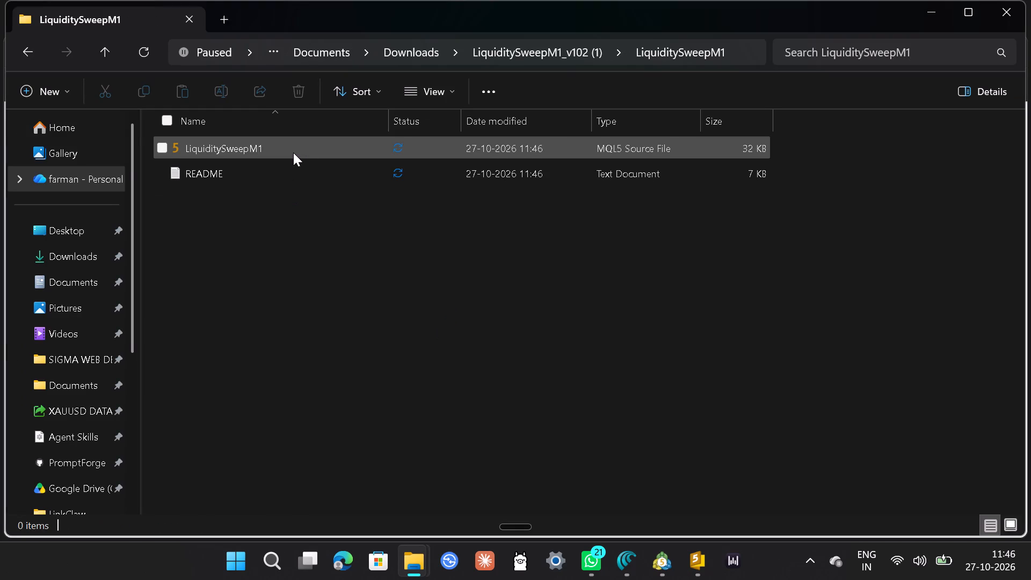
double_click(292, 146)
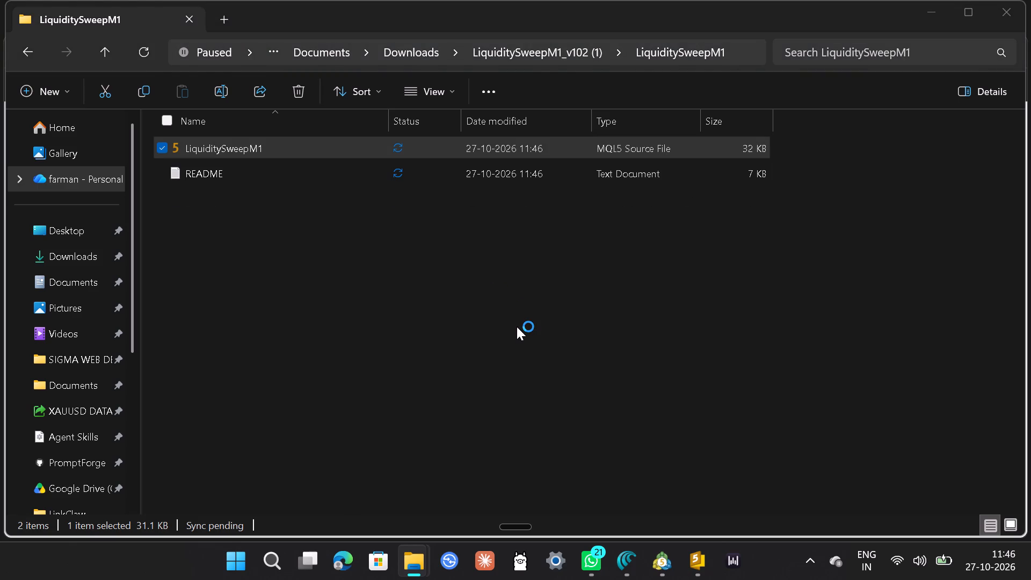
drag(417, 59, 422, 49)
click(422, 49)
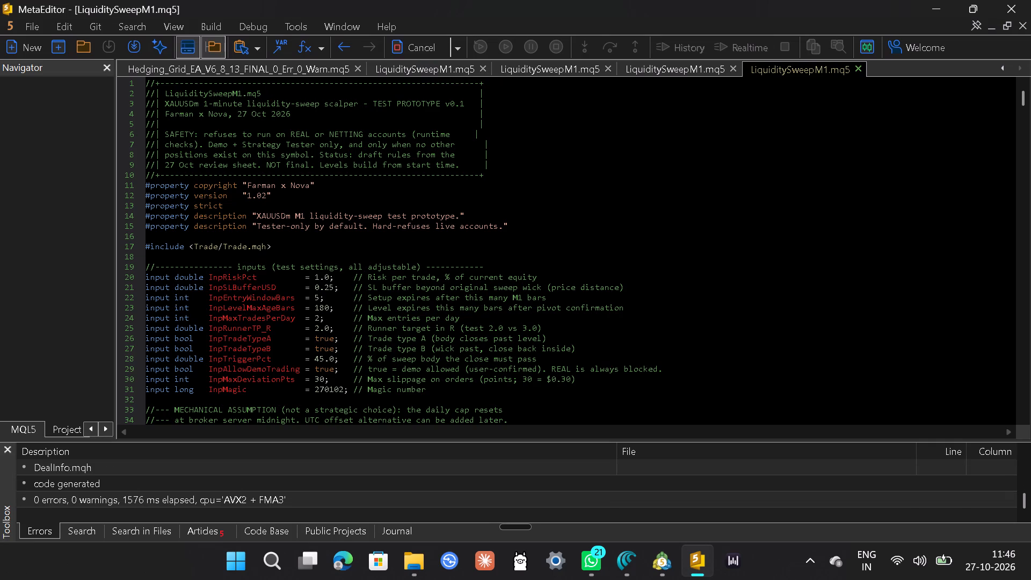
Switch to MetaTrader 5 and look through the Navigator's expert advisors and their folders for the compiled LiquiditySweepM1.
click(662, 571)
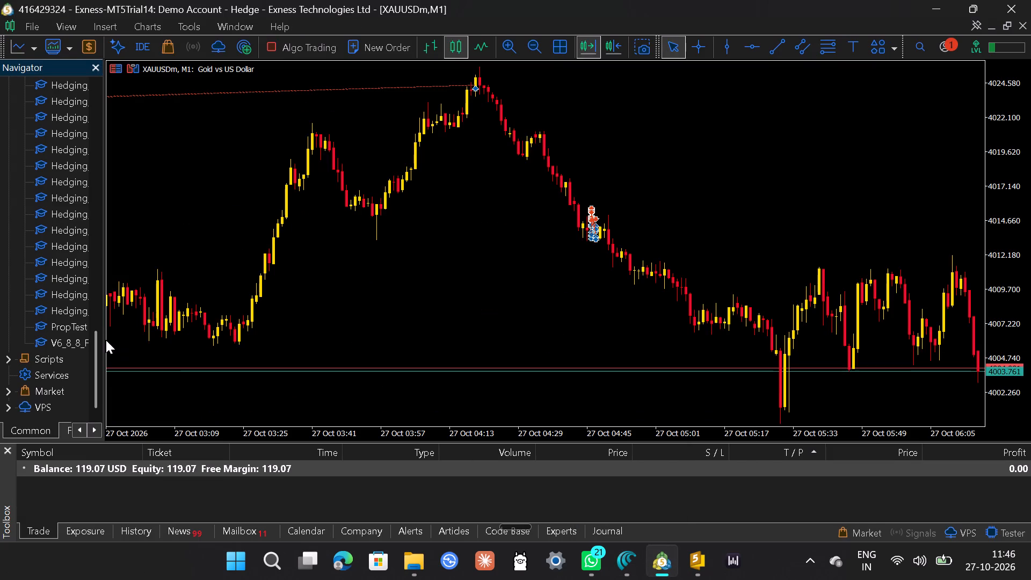
scroll(78, 324, up, 2)
scroll(78, 324, down, 2)
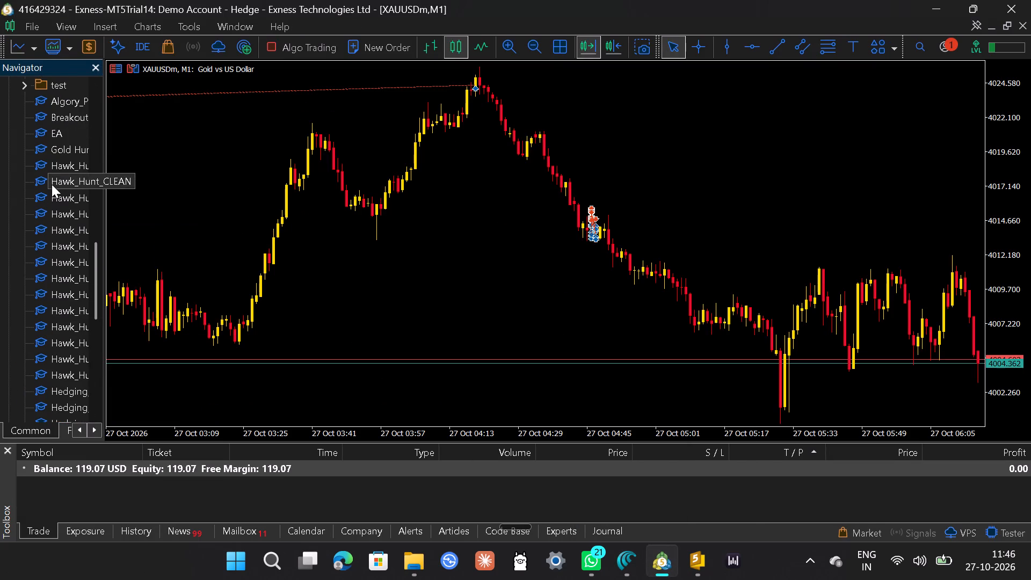
scroll(73, 267, down, 3)
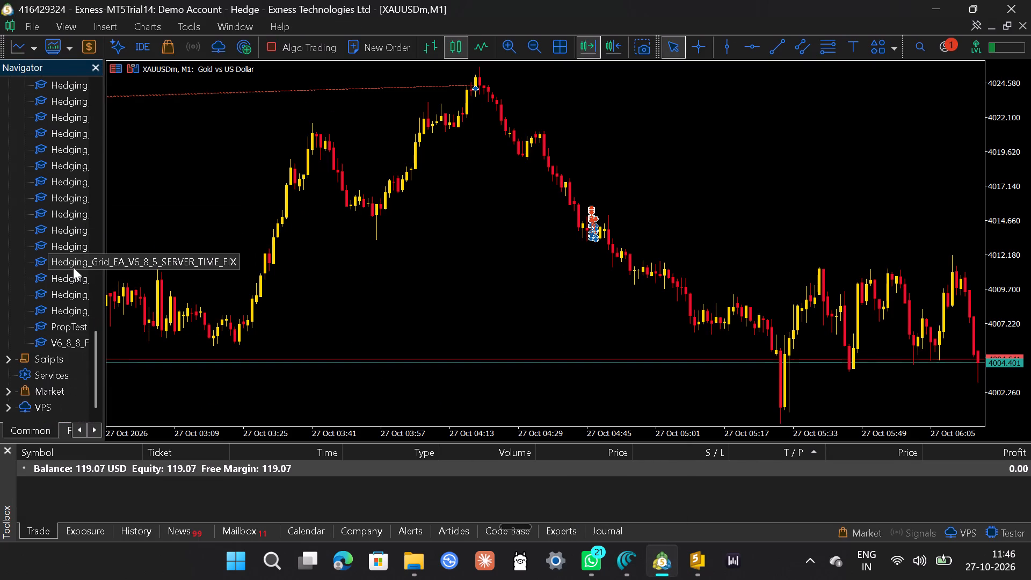
drag(93, 355, 103, 166)
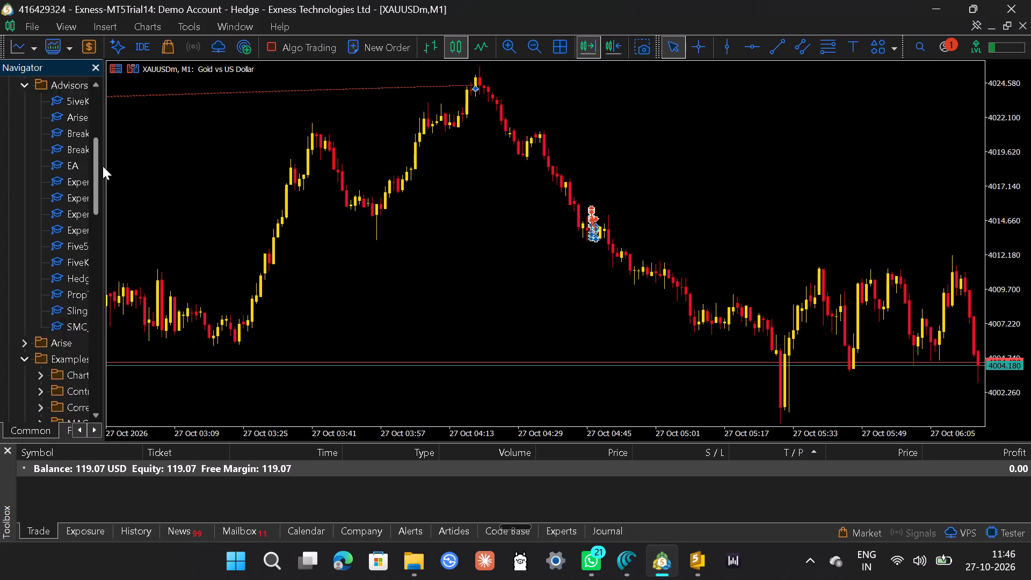
drag(103, 166, 110, 160)
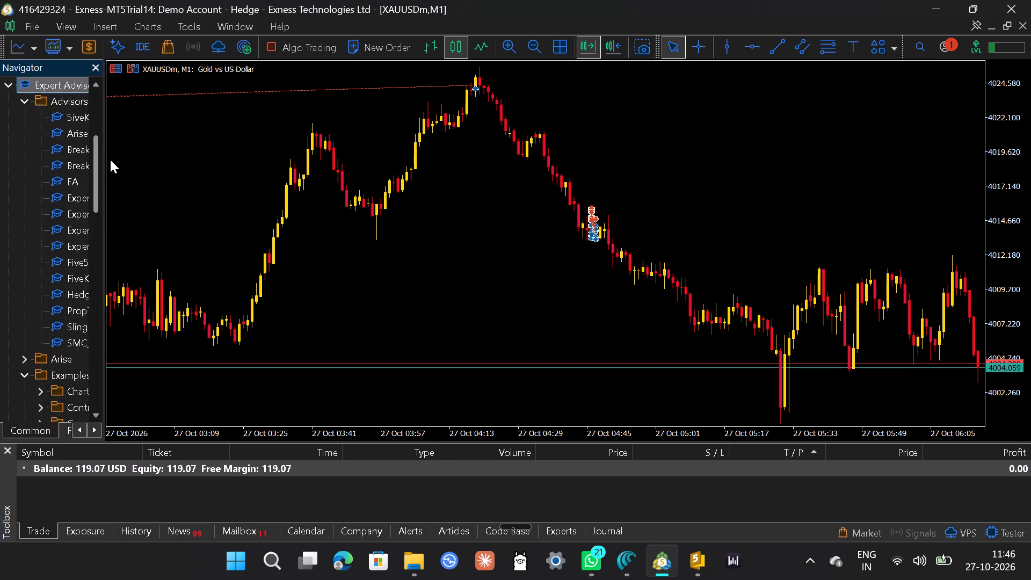
drag(110, 160, 110, 157)
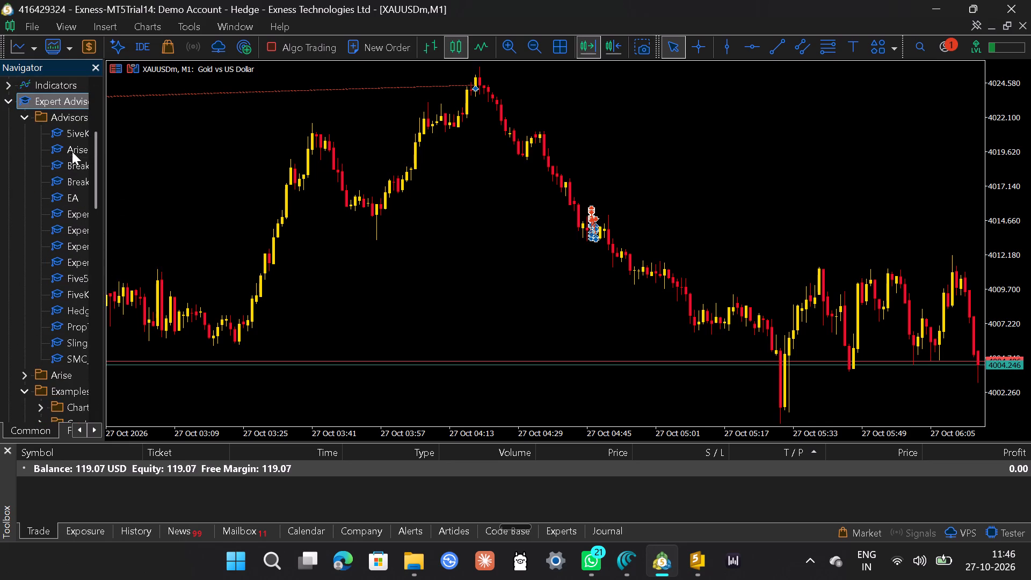
scroll(74, 414, down, 4)
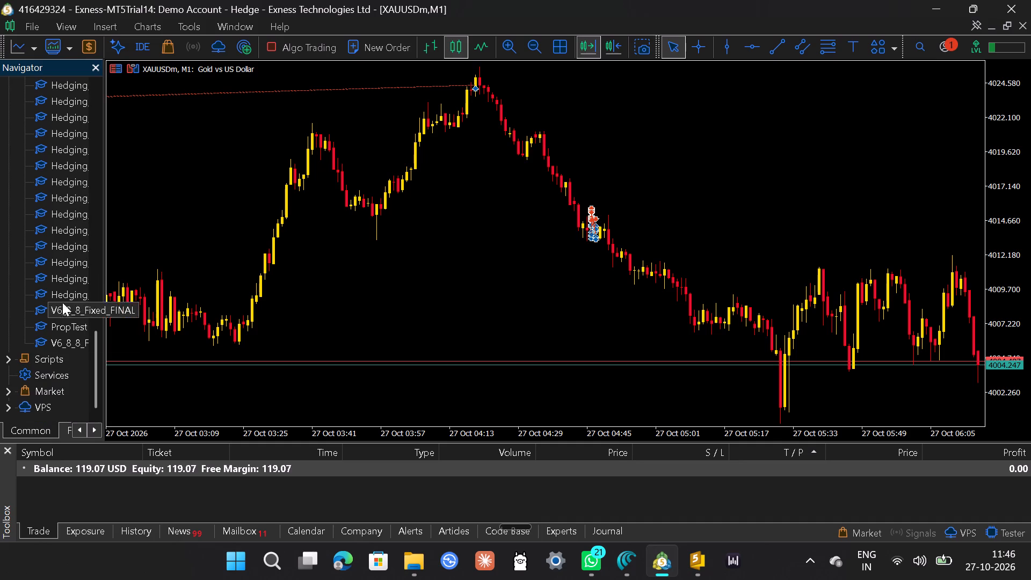
scroll(63, 344, up, 3)
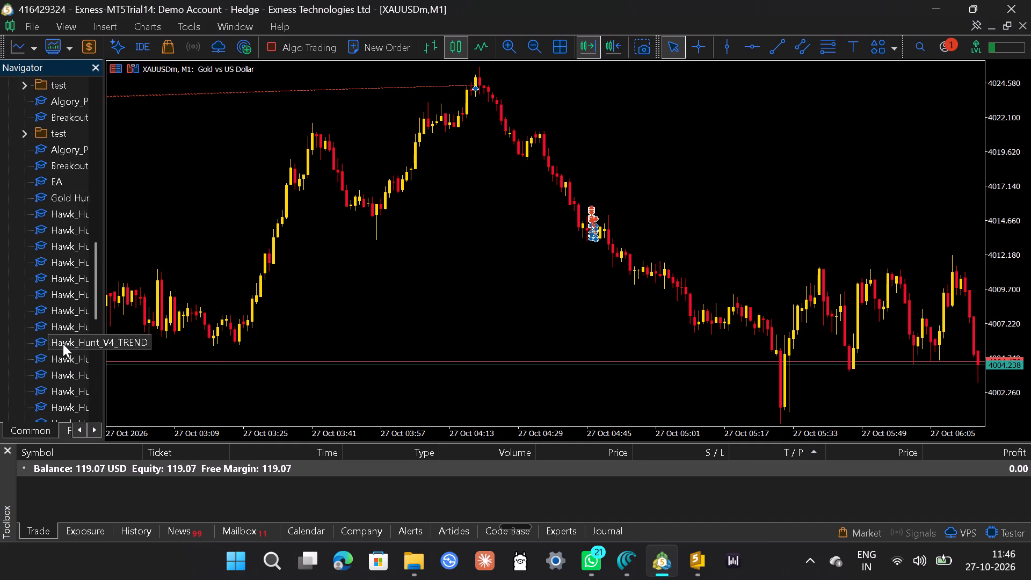
scroll(63, 344, up, 1)
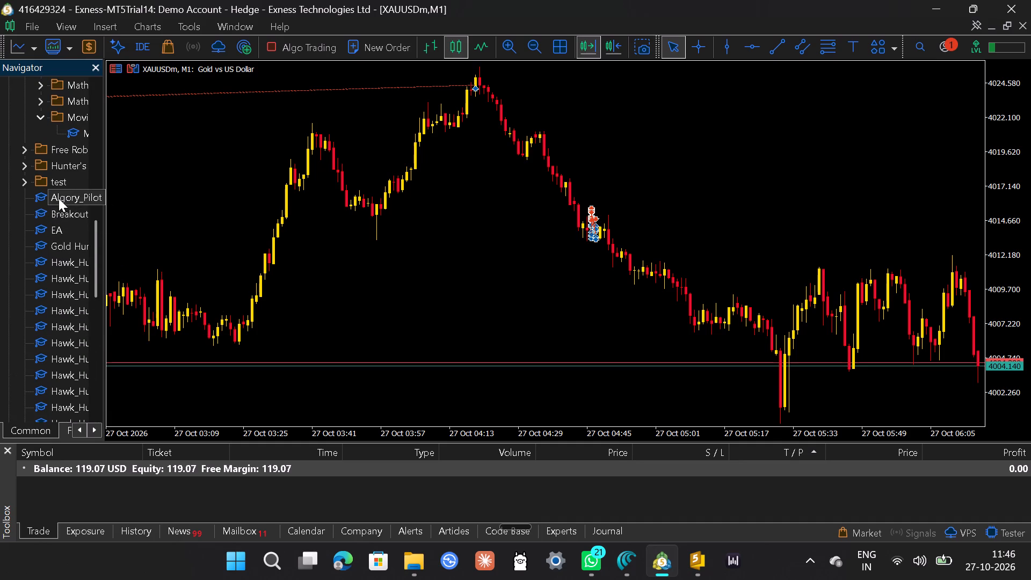
scroll(55, 343, down, 2)
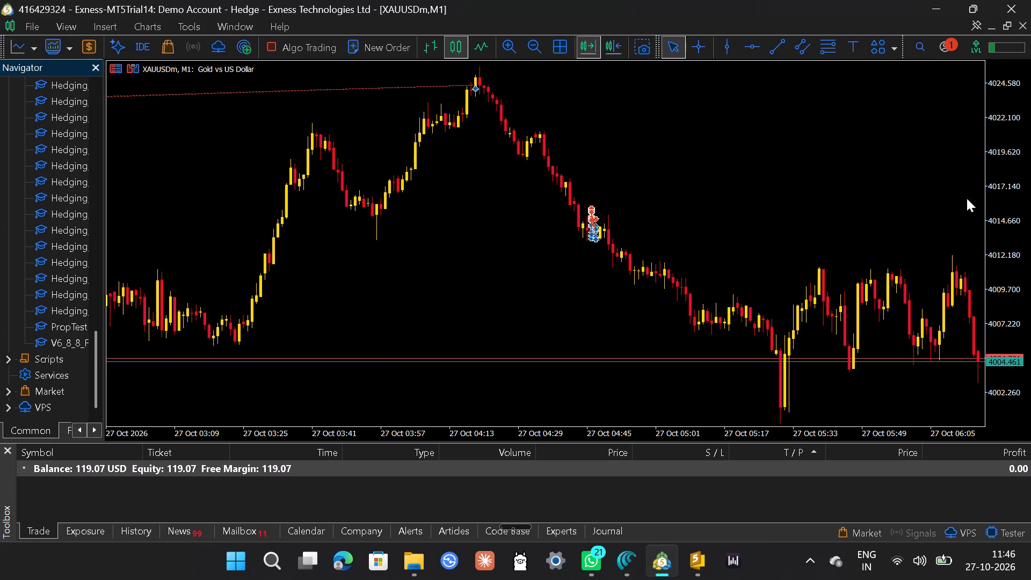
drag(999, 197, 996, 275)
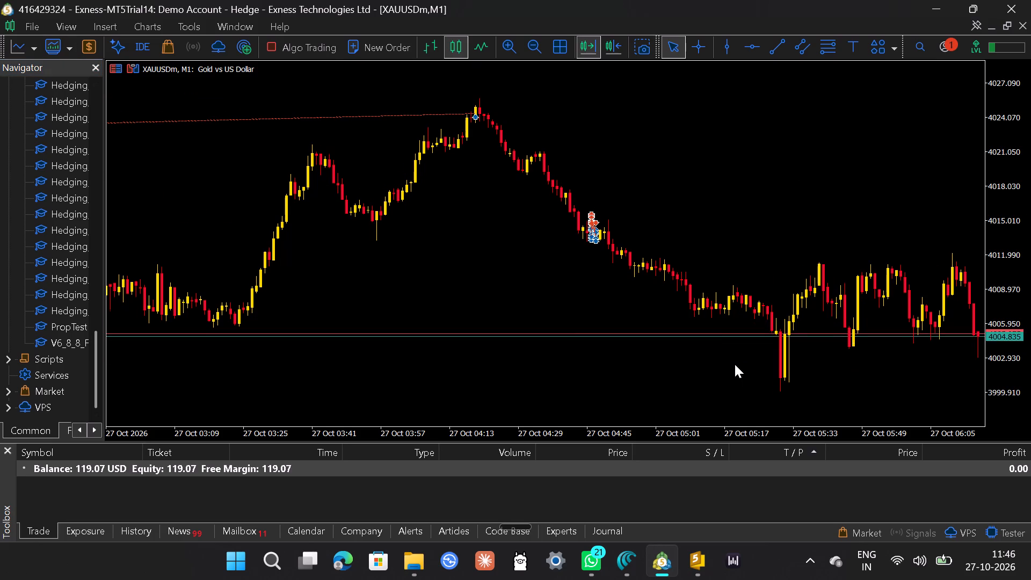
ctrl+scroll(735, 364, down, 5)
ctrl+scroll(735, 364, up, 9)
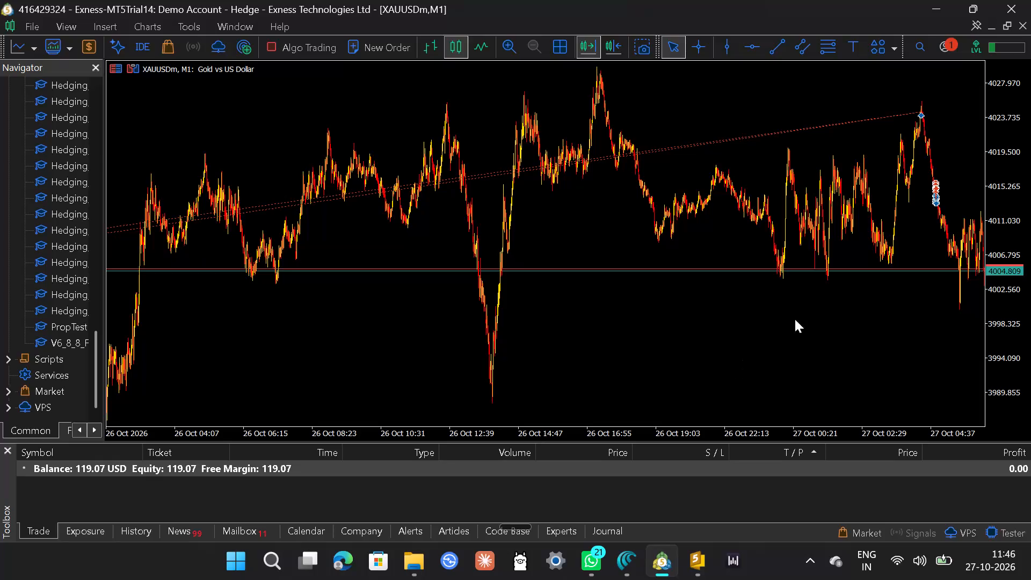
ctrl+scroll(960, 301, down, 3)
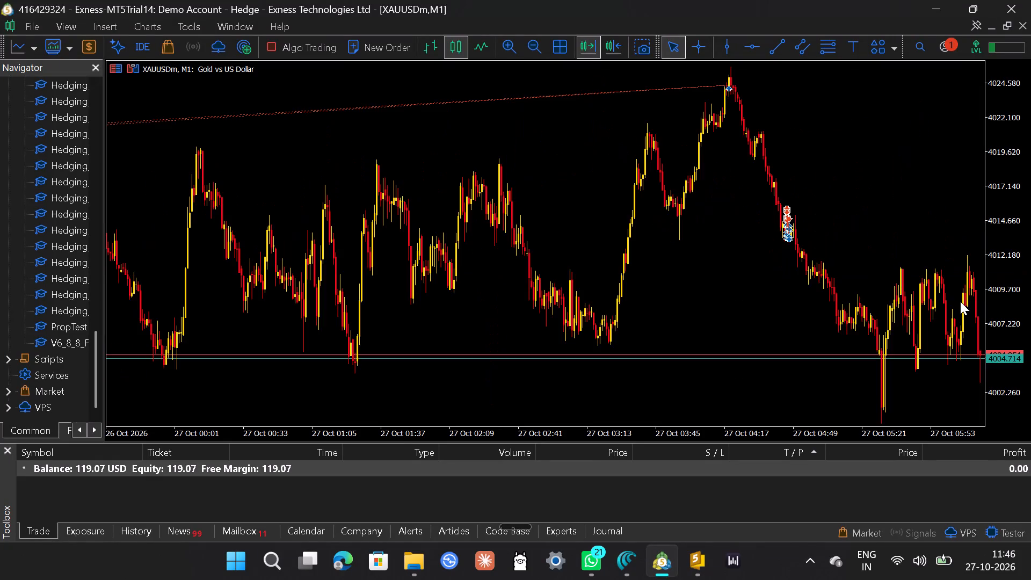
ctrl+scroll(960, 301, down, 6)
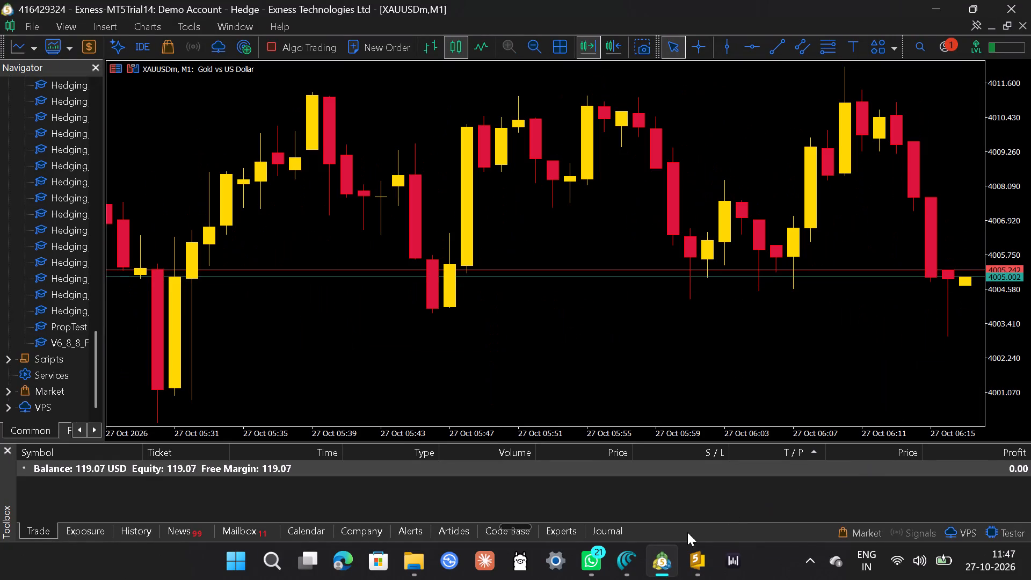
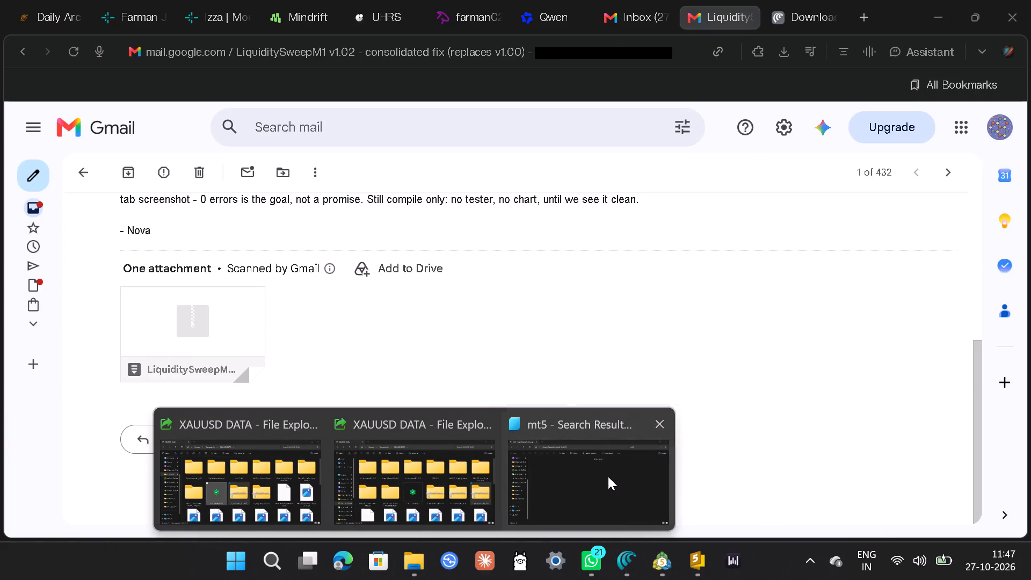
Switch to MetaTrader 5 and look through the Navigator's expert advisors and folders again for LiquiditySweepM1.
click(669, 573)
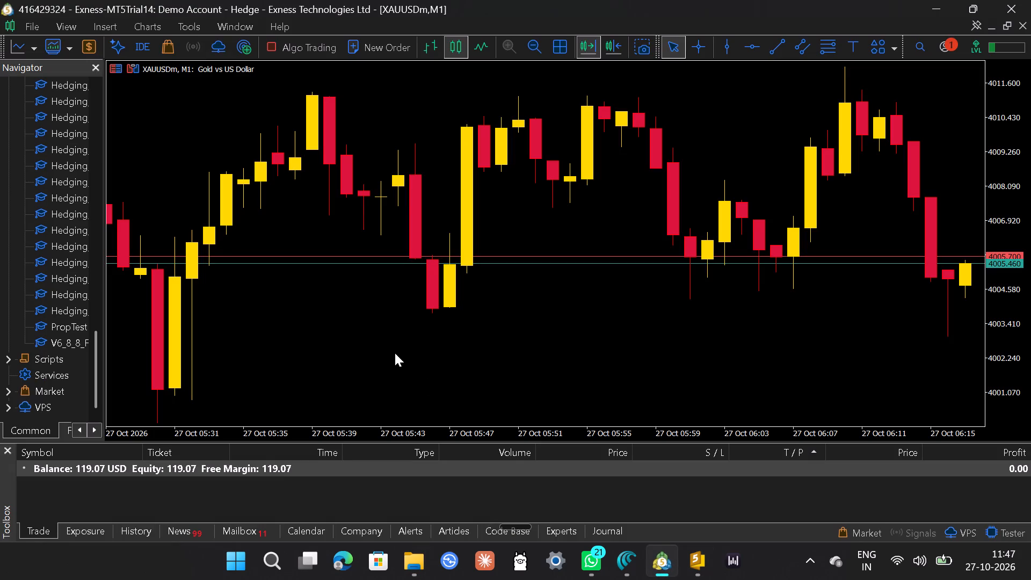
scroll(56, 320, up, 2)
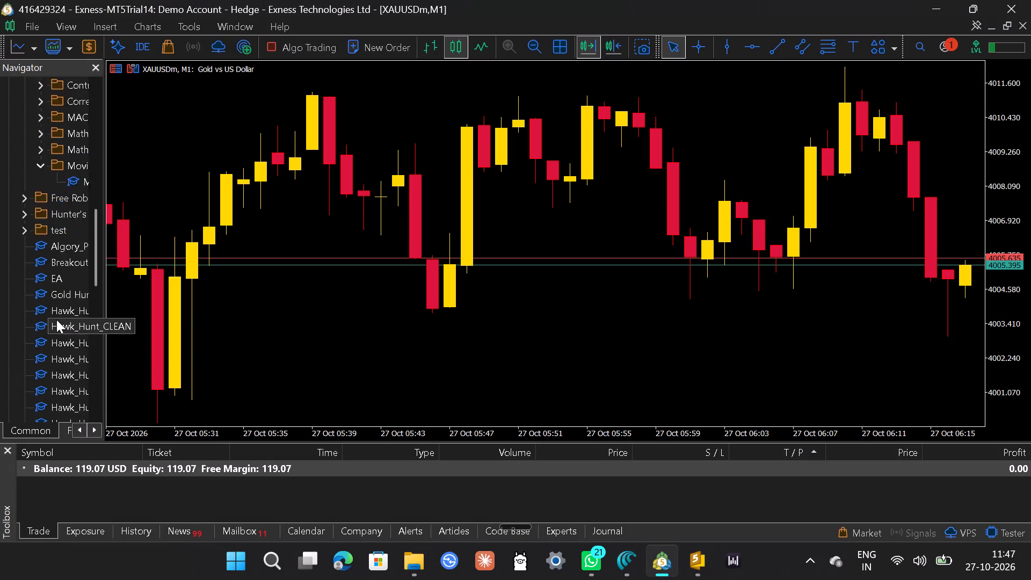
scroll(56, 320, down, 2)
scroll(56, 320, up, 1)
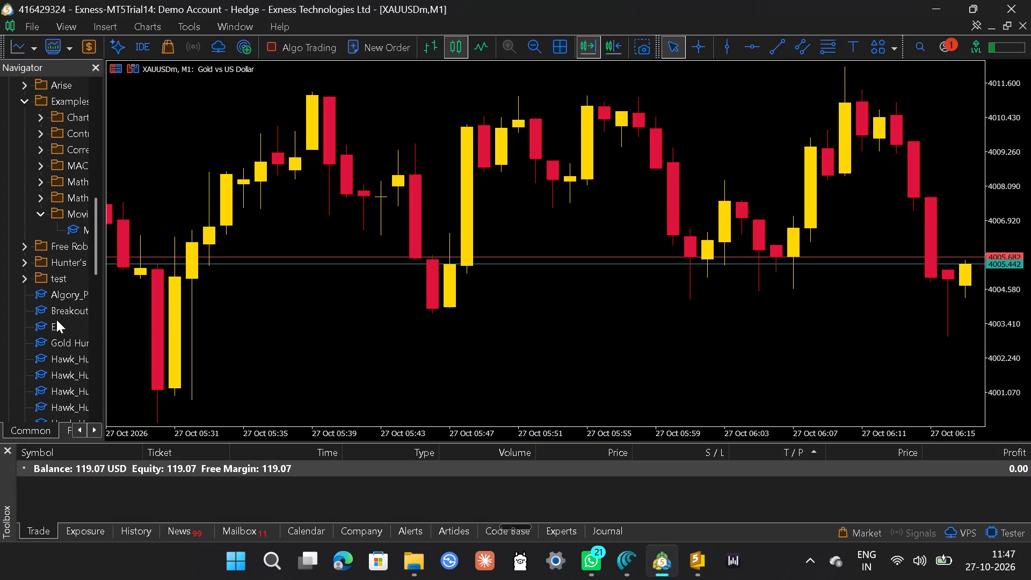
scroll(56, 320, up, 2)
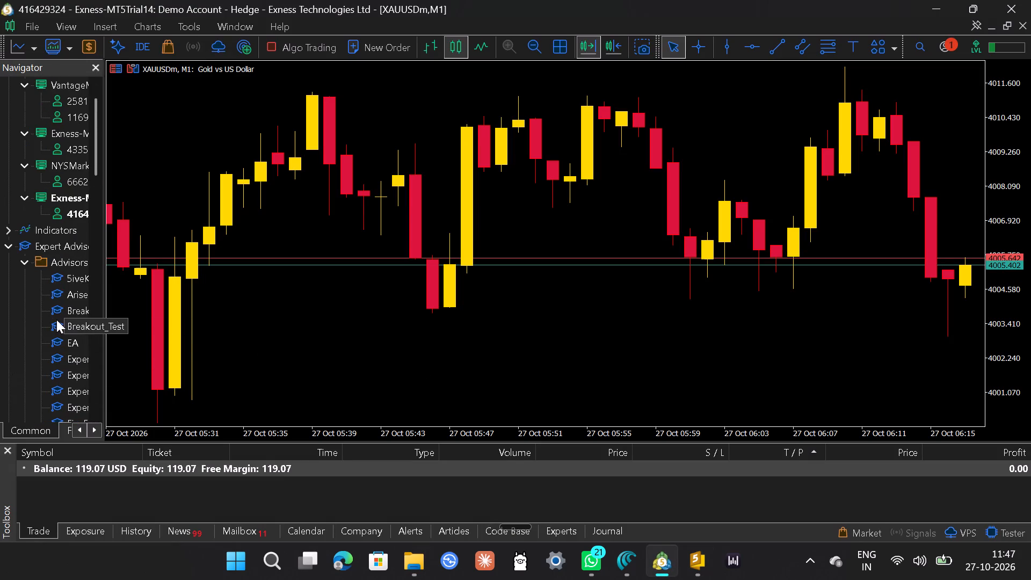
scroll(56, 320, up, 1)
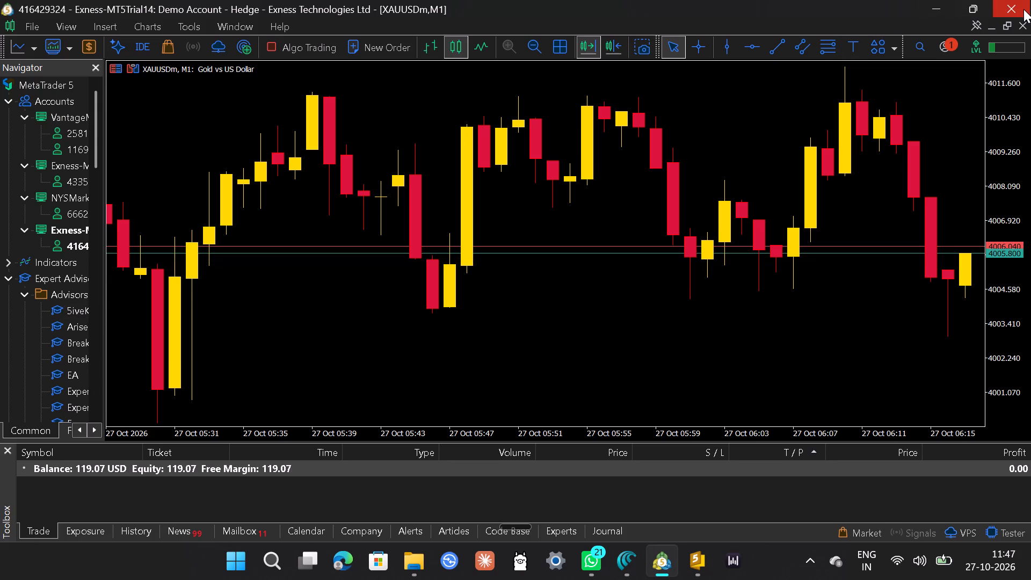
Close the MetaTrader 5 terminal.
click(1023, 9)
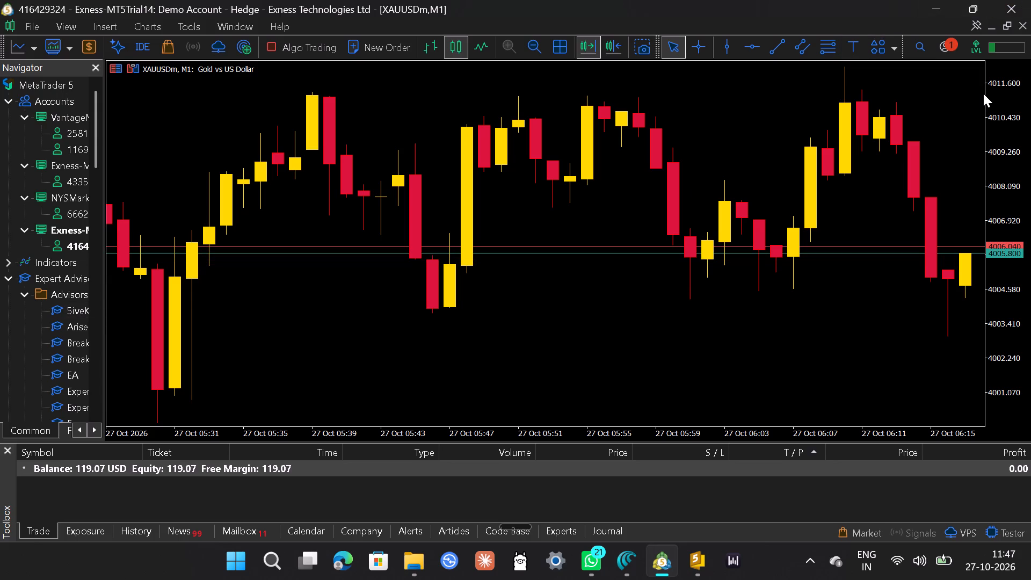
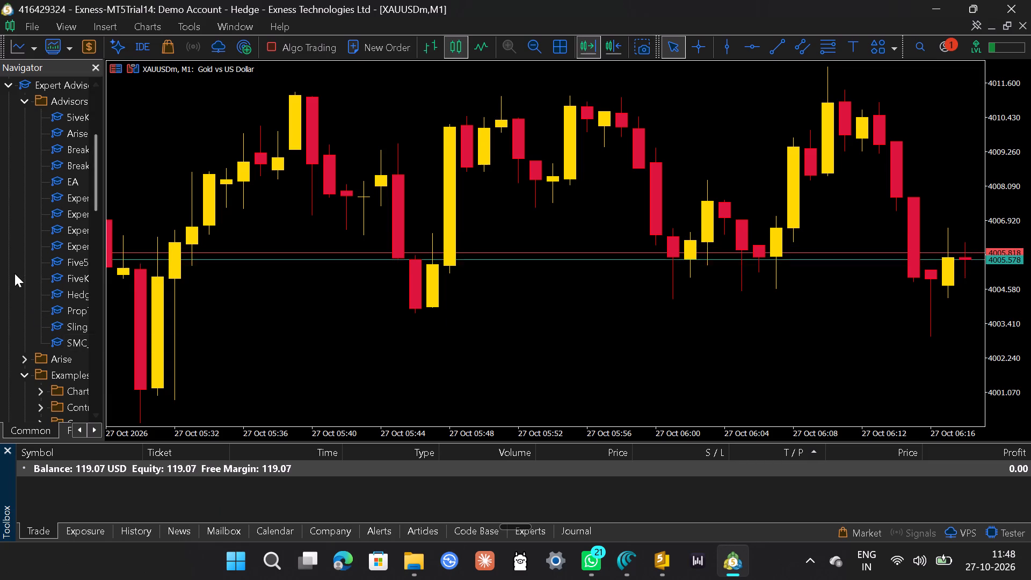
Review the closed trades in the account's trade history.
scroll(14, 273, down, 1)
scroll(14, 273, up, 2)
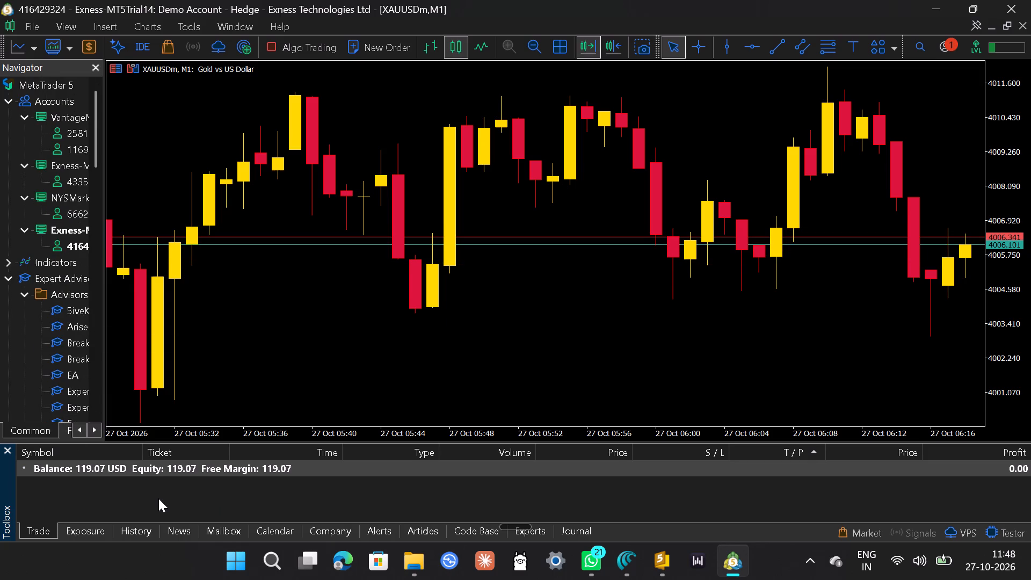
click(140, 531)
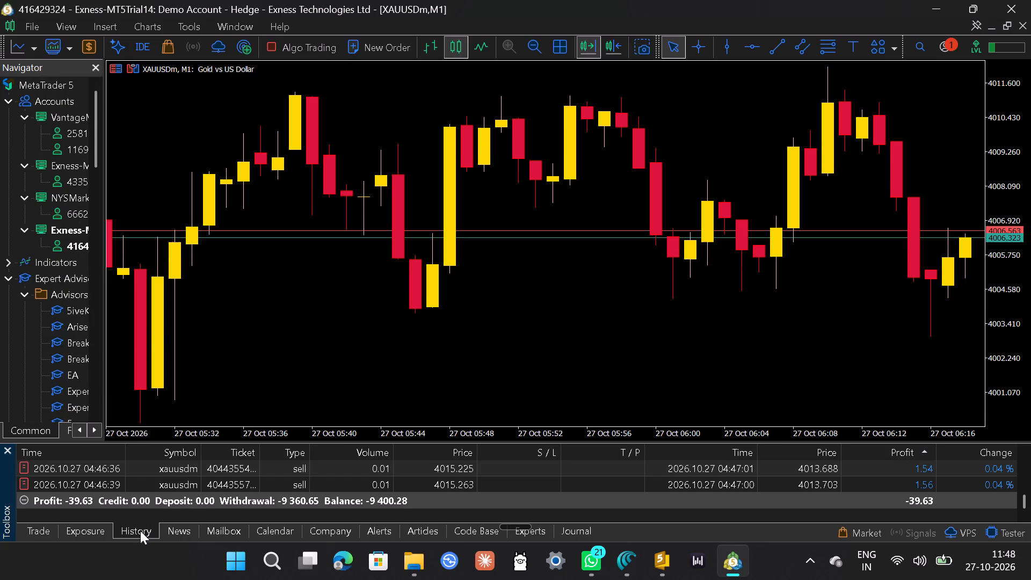
scroll(321, 477, up, 5)
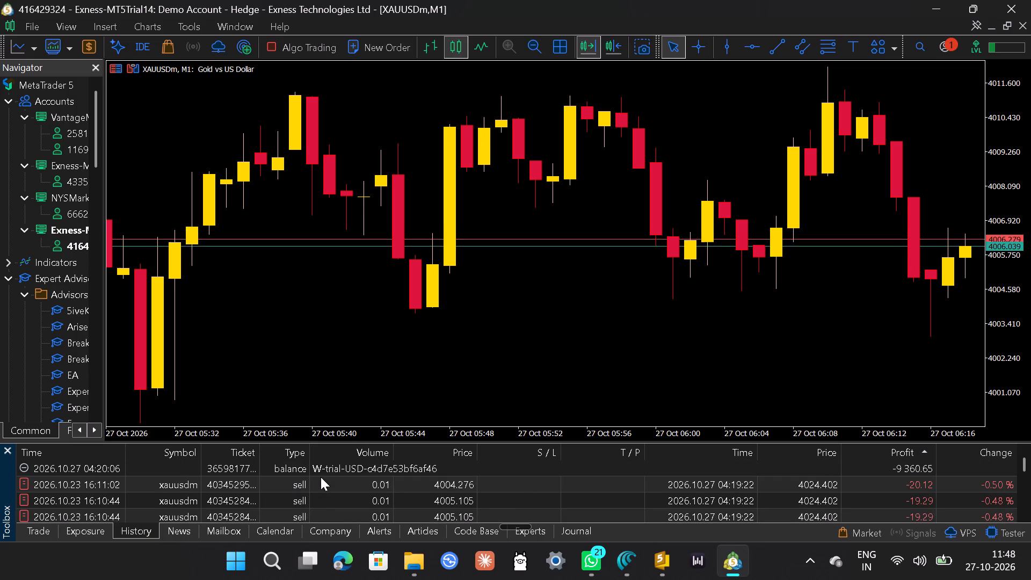
Look through the Navigator's expert advisors and their folders for LiquiditySweepM1.
scroll(311, 432, down, 4)
scroll(24, 332, down, 4)
scroll(24, 332, up, 1)
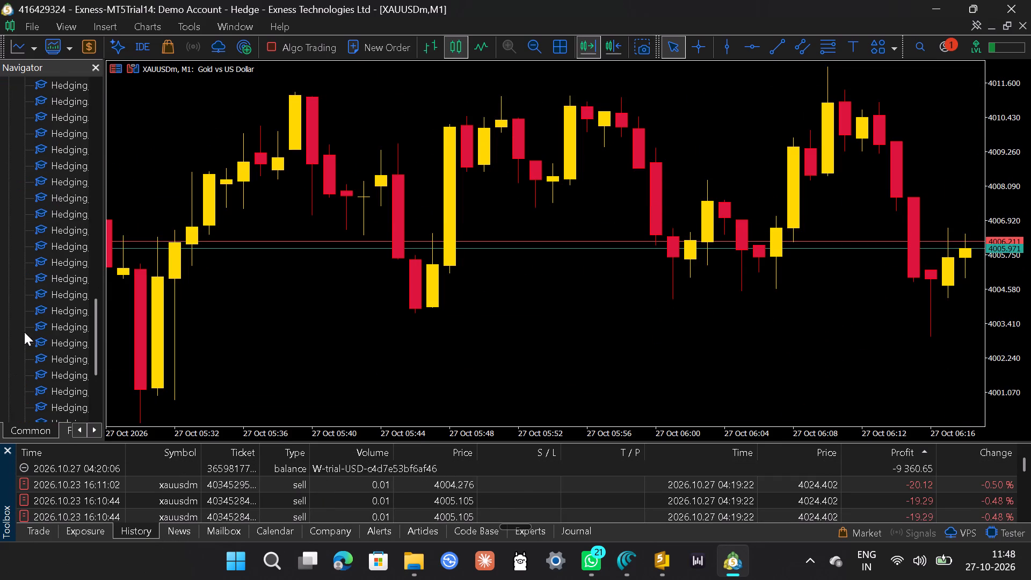
scroll(24, 332, up, 4)
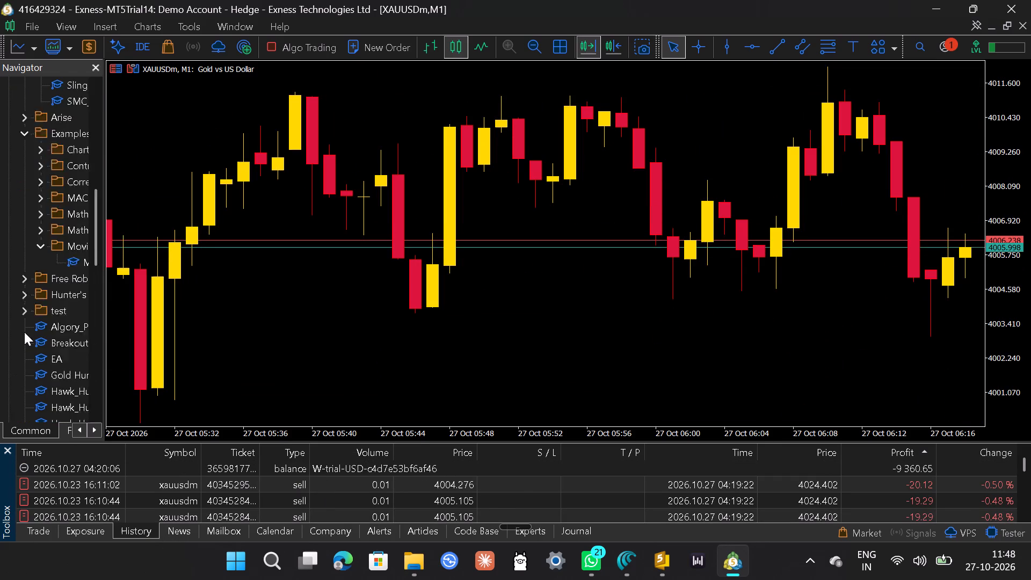
scroll(24, 332, up, 1)
scroll(24, 332, down, 1)
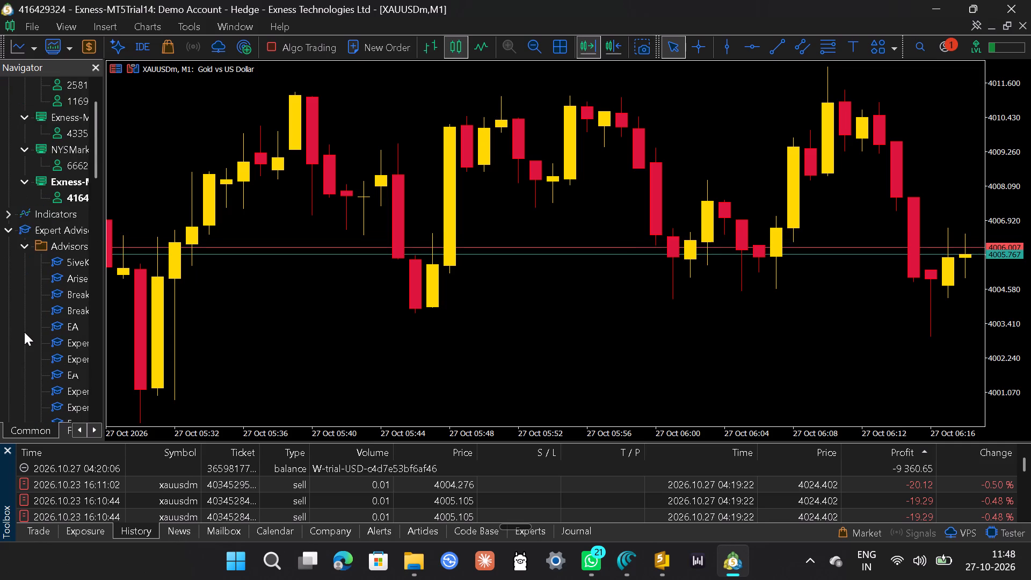
scroll(24, 332, down, 3)
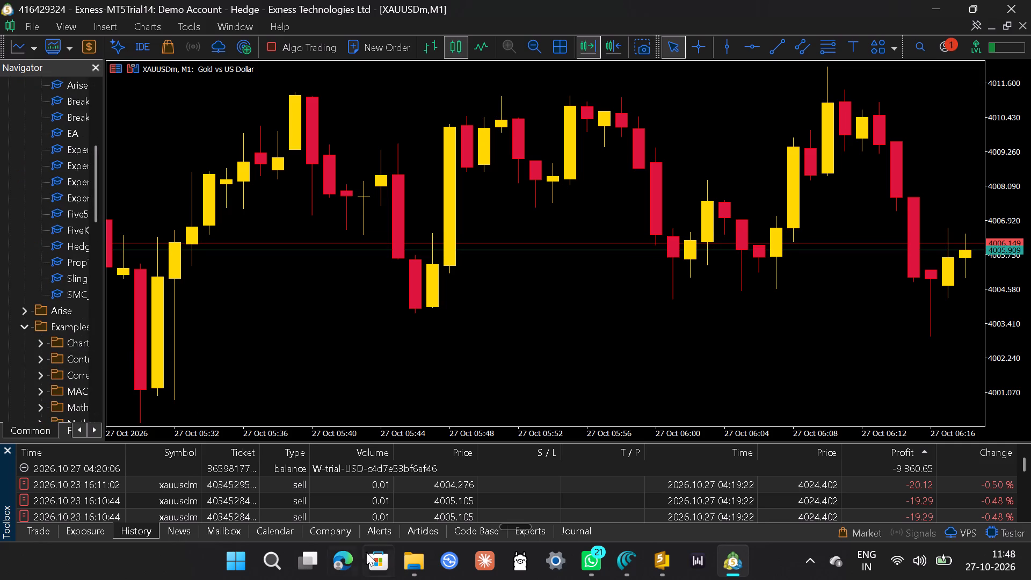
From File Explorer's XAUUSD DATA folder, open the compiled LiquiditySweepM1 file under LiquiditySweepM1_v102 and allow overwriting Experts\LiquiditySweepM1.ex5 in MetaTrader 5.
click(433, 563)
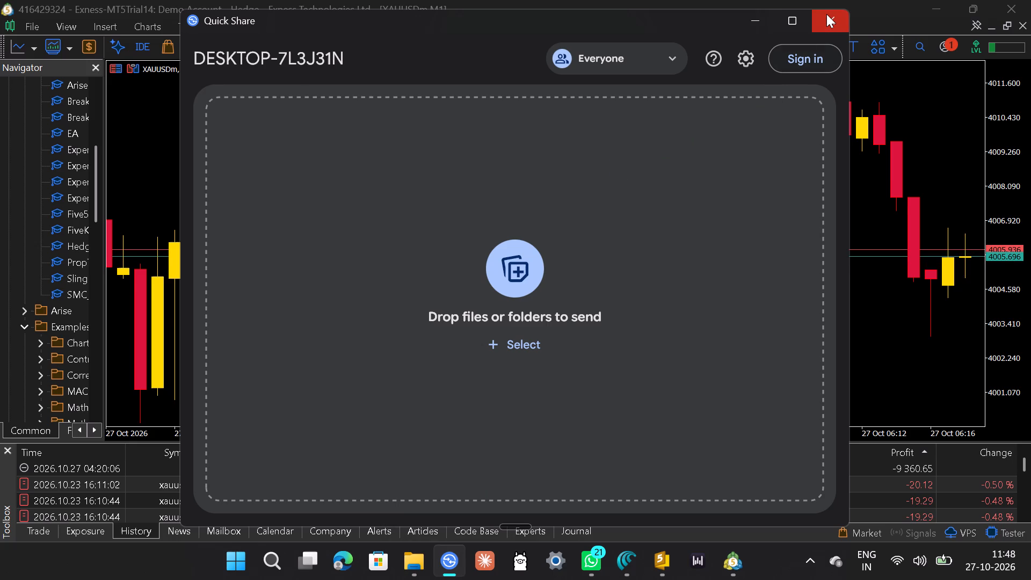
click(826, 14)
click(408, 579)
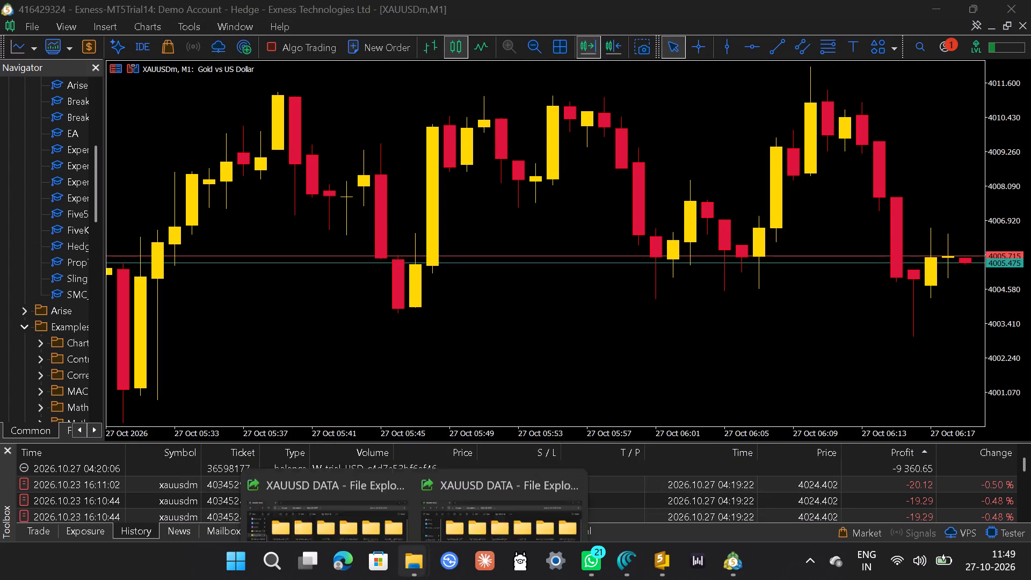
click(408, 563)
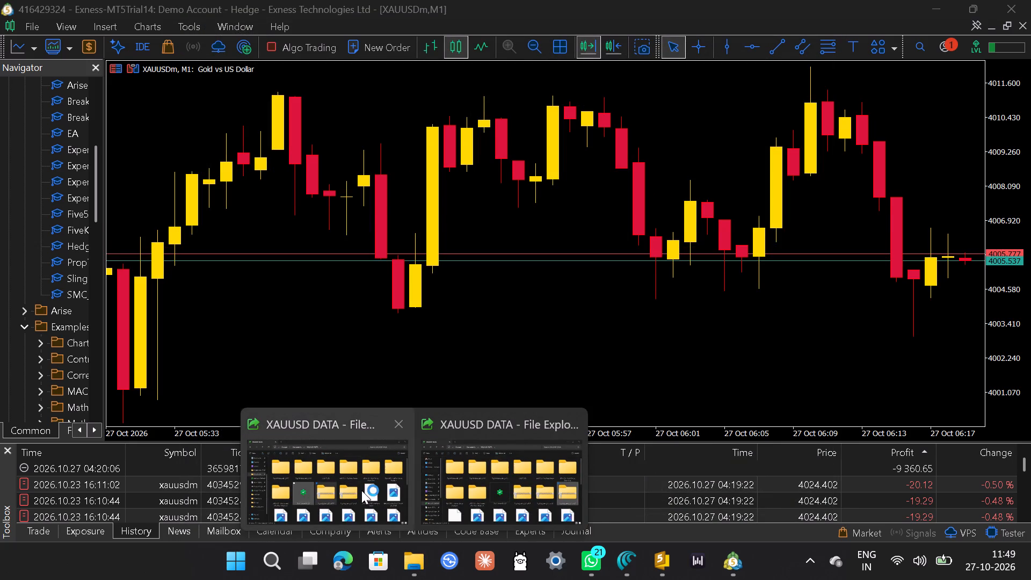
click(361, 490)
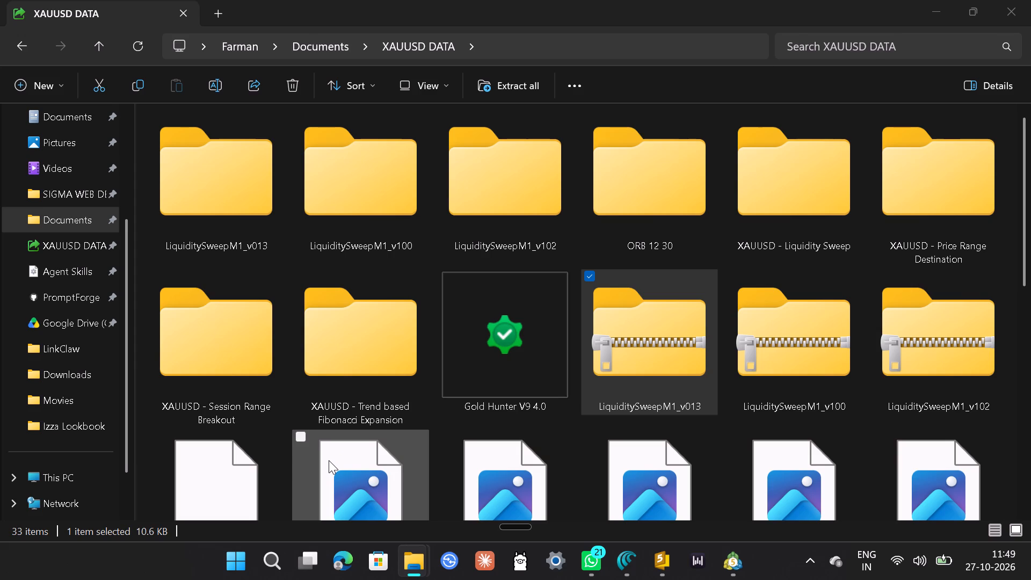
scroll(547, 295, up, 2)
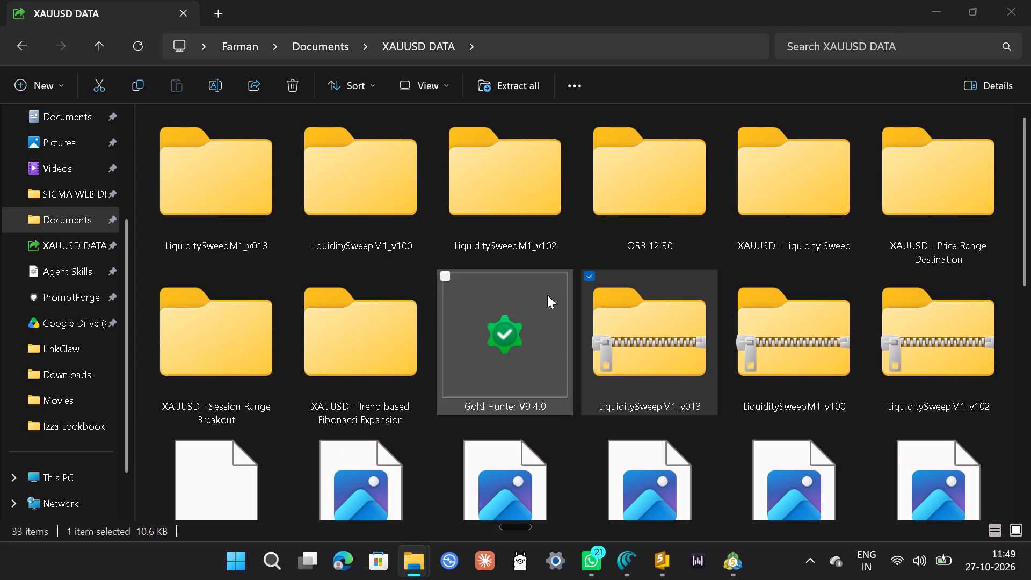
scroll(575, 239, right, 1)
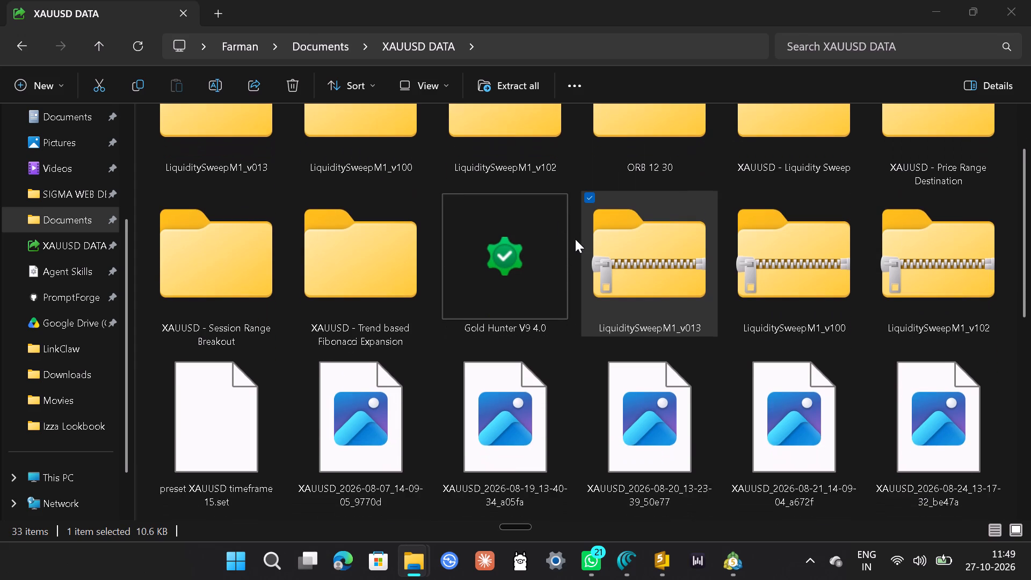
scroll(575, 239, right, 1)
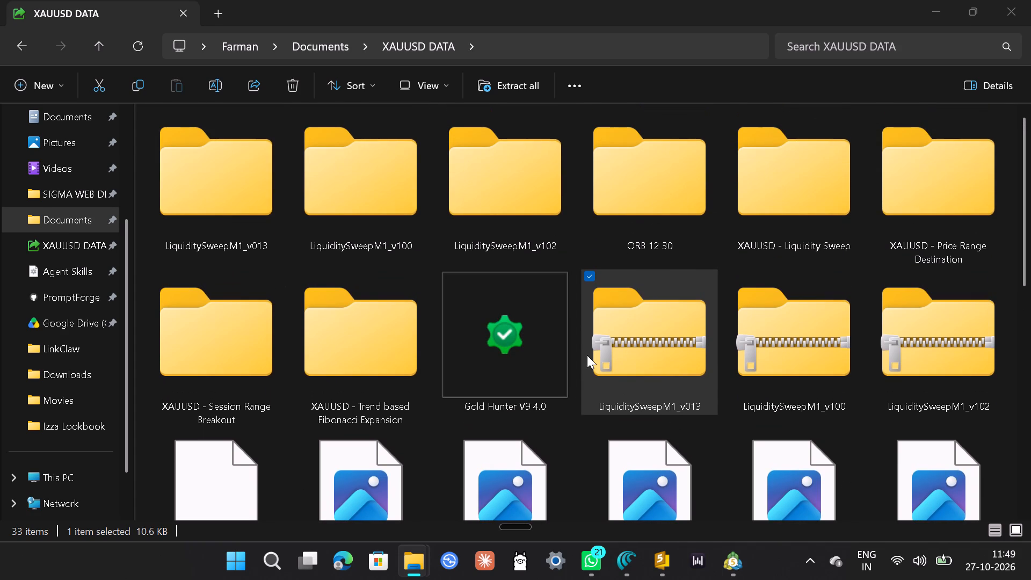
scroll(678, 348, down, 2)
scroll(678, 348, up, 1)
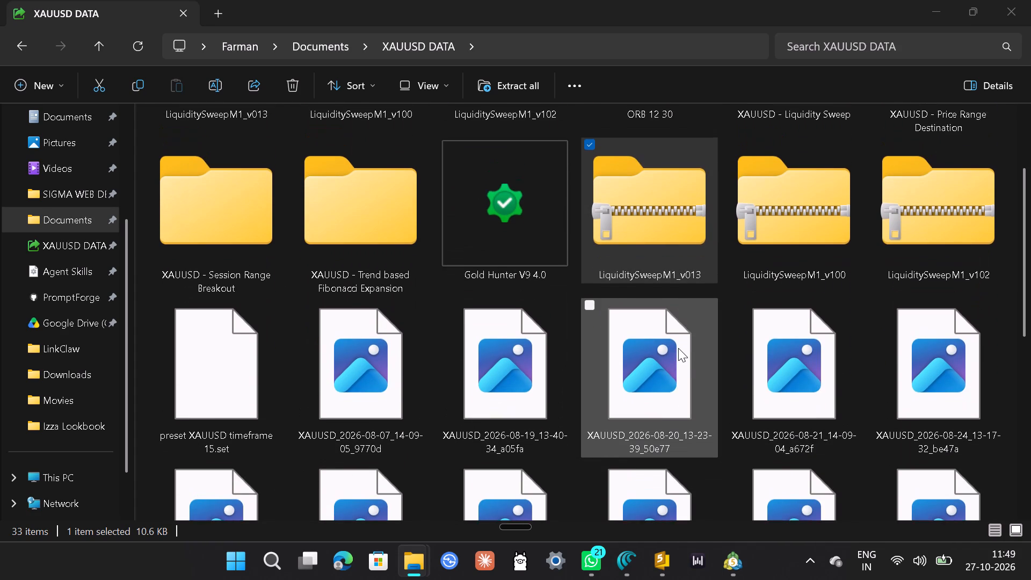
scroll(678, 348, up, 1)
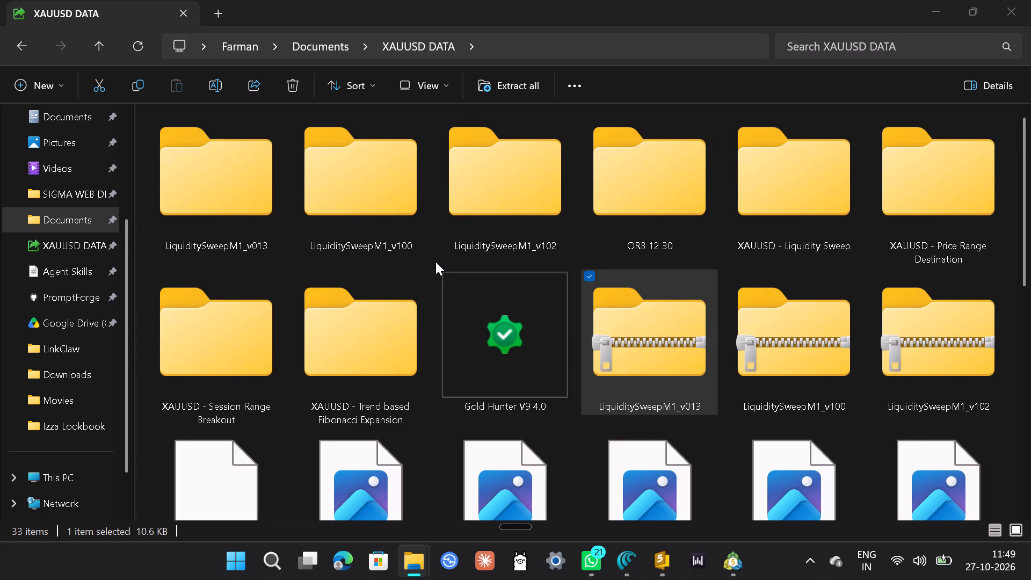
double_click(500, 208)
double_click(264, 139)
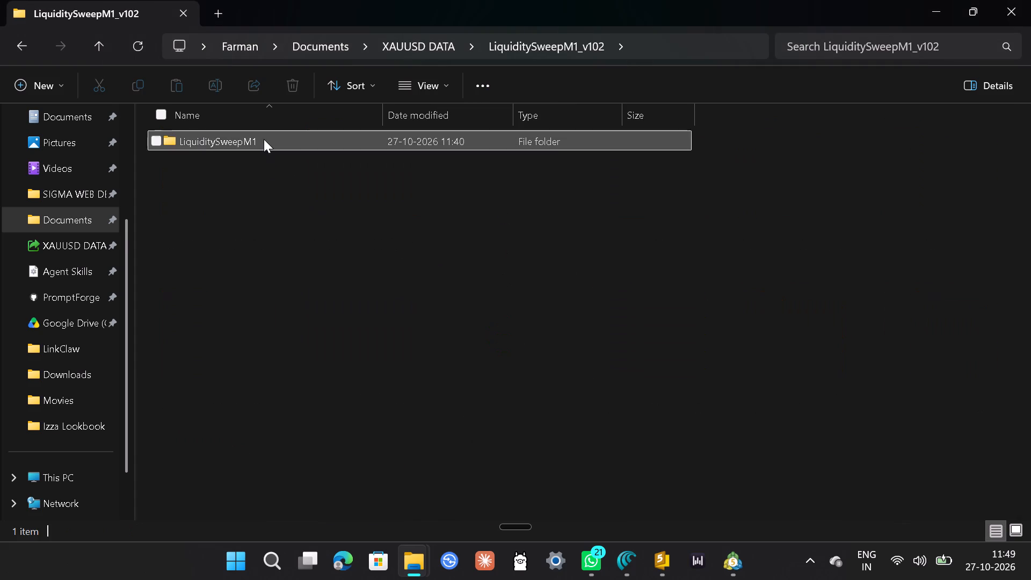
double_click(288, 140)
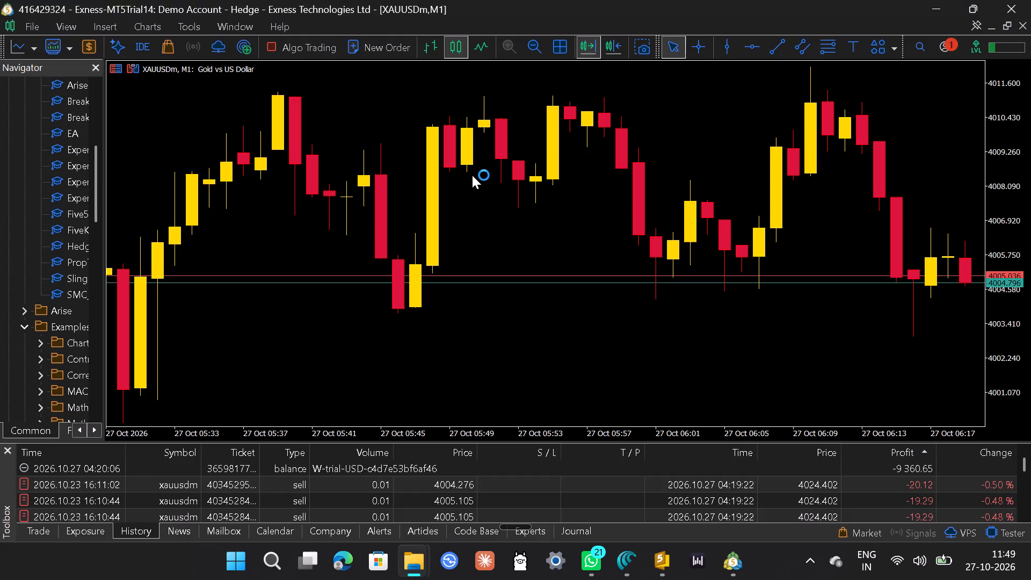
click(567, 337)
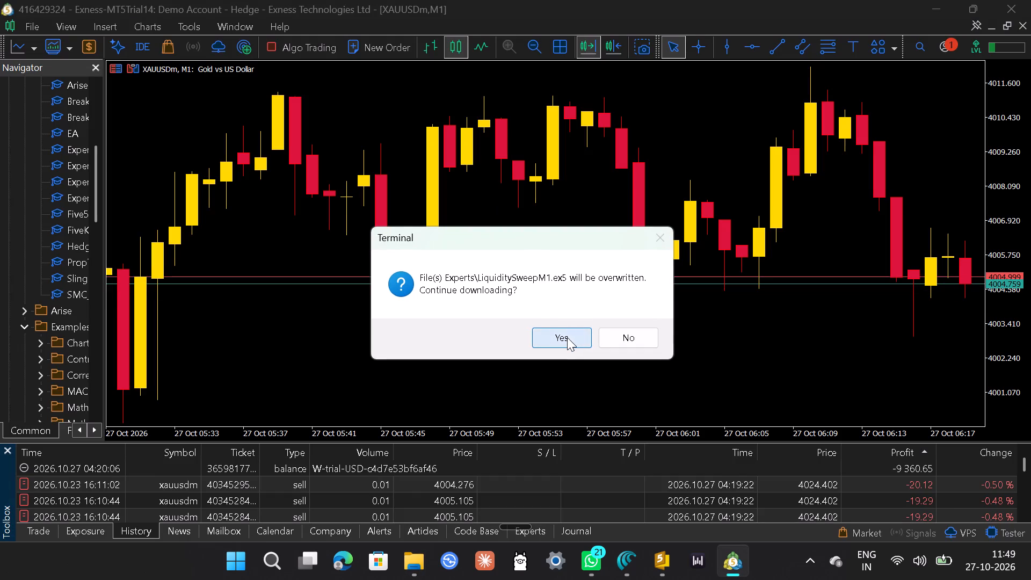
Attach LiquiditySweepM1 1.02 to the XAUUSDm M1 chart with Allow Algo Trading enabled, and turn on Algo Trading for the terminal.
scroll(69, 377, down, 1)
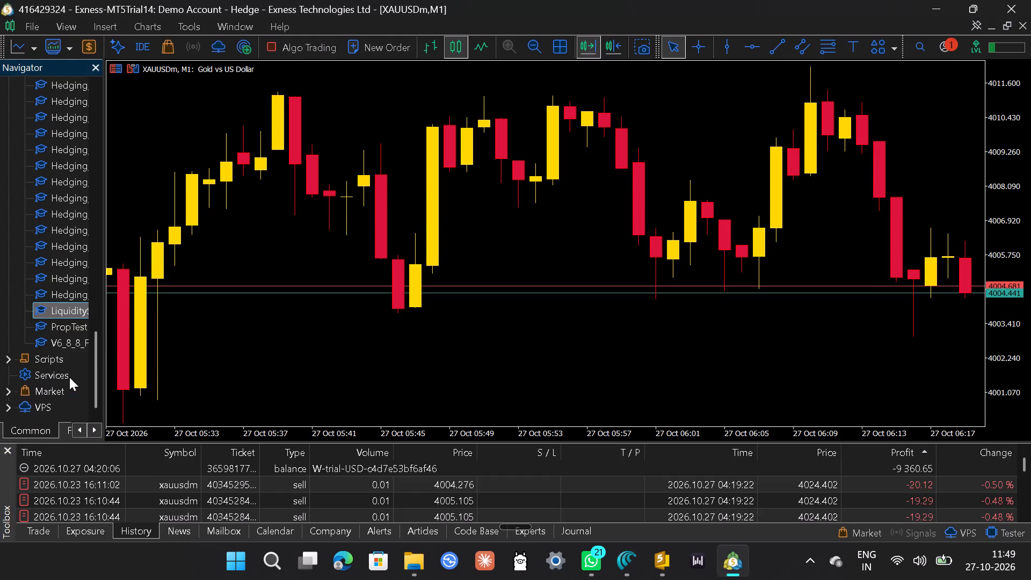
triple_click(72, 308)
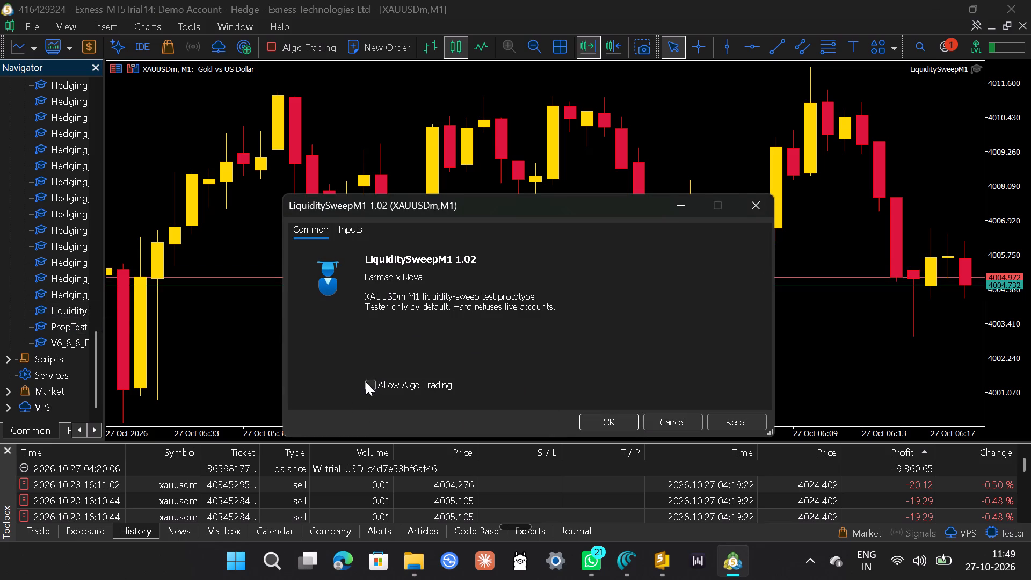
click(367, 379)
click(616, 416)
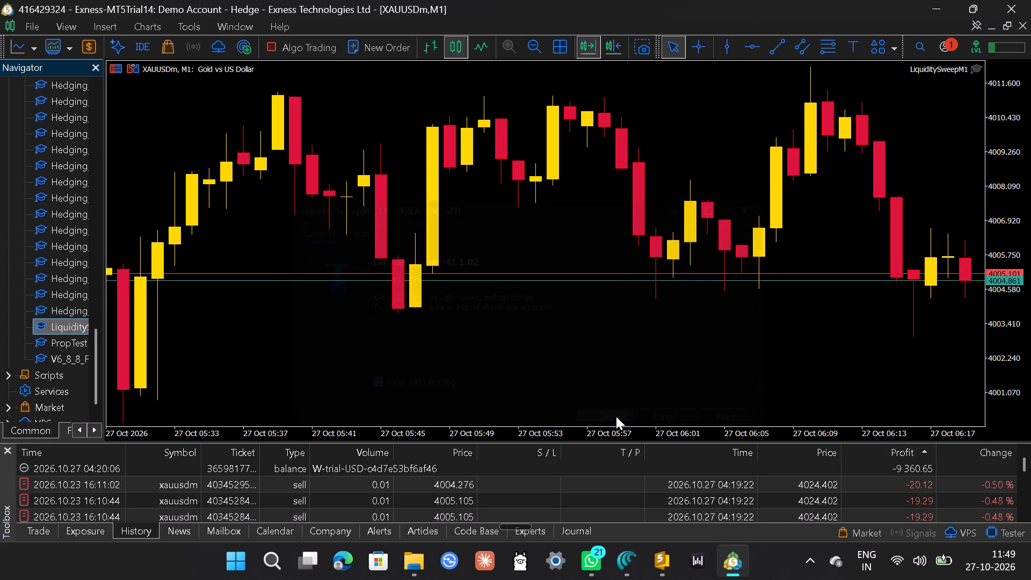
click(273, 45)
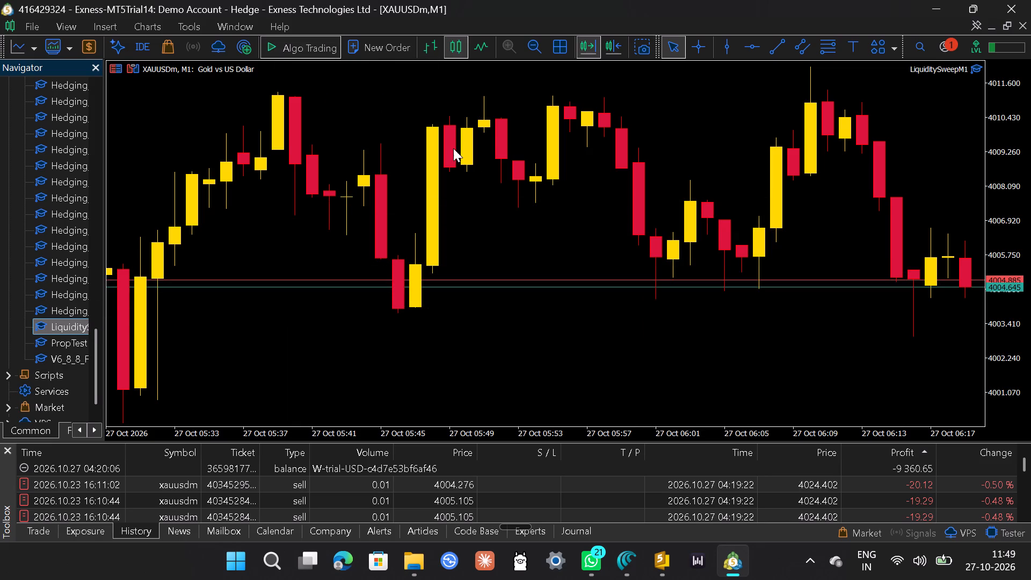
Check the account's open trades and examine the XAUUSDm M1 chart's recent candles and trade markers with the advisor attached.
click(35, 531)
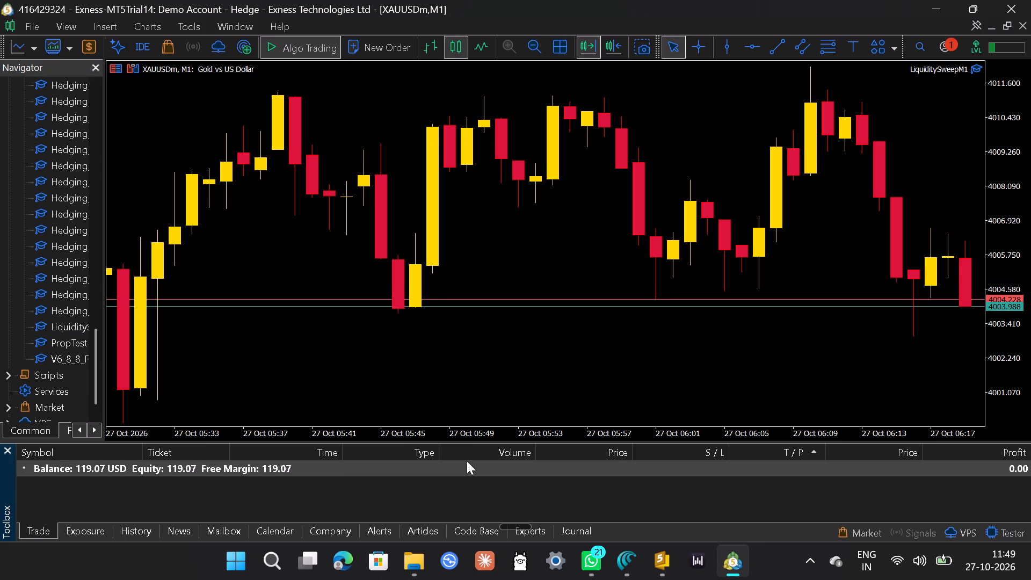
ctrl+scroll(660, 168, down, 6)
ctrl+scroll(660, 168, up, 6)
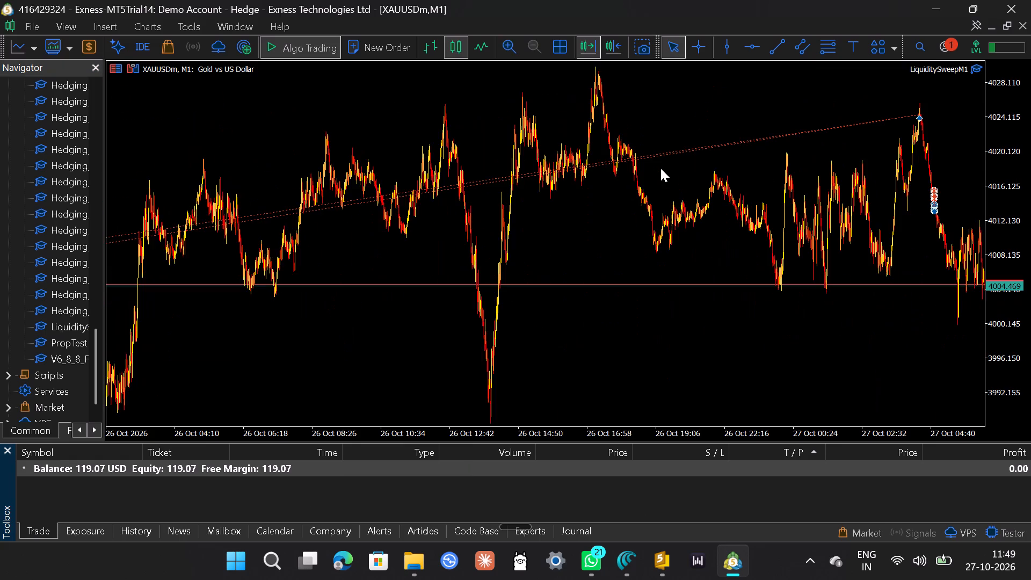
ctrl+scroll(660, 168, down, 10)
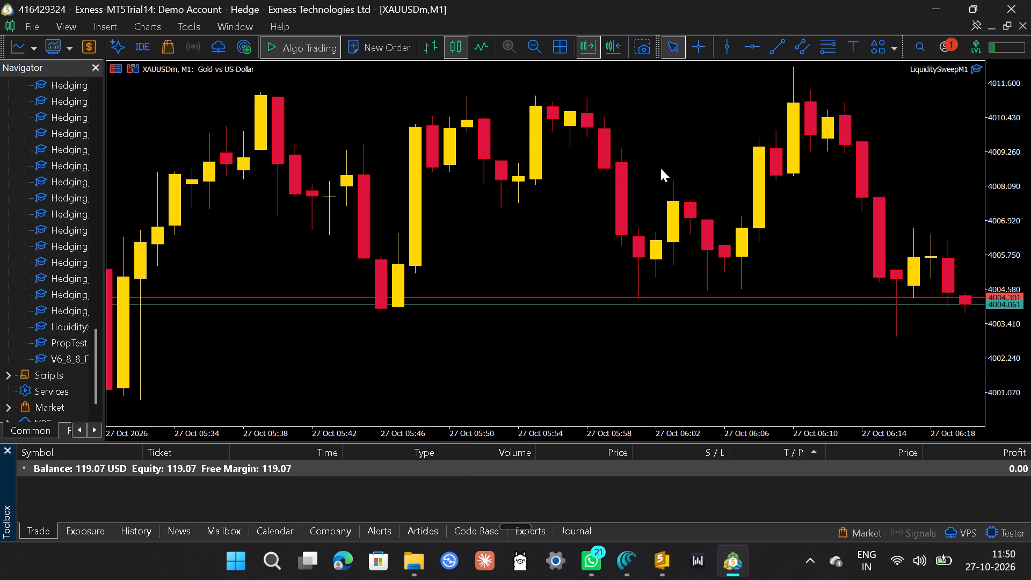
ctrl+scroll(660, 168, up, 3)
ctrl+scroll(660, 168, down, 6)
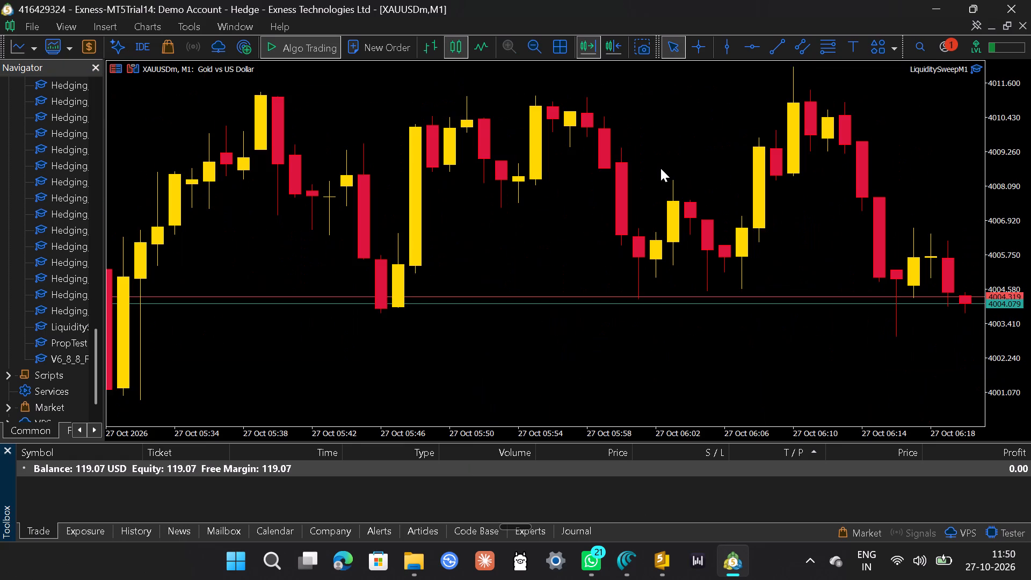
ctrl+scroll(660, 168, down, 7)
ctrl+scroll(660, 168, up, 3)
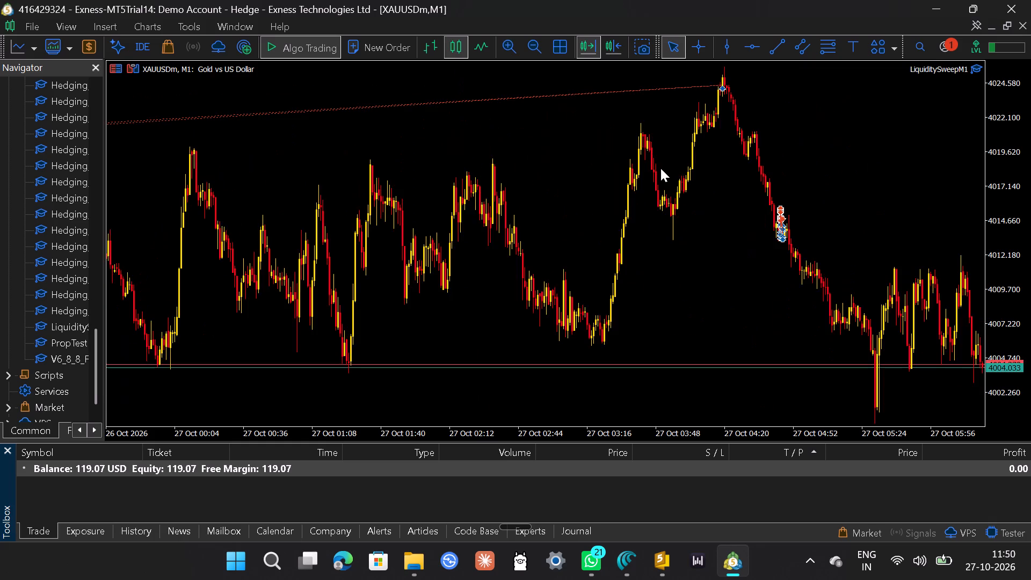
ctrl+scroll(660, 168, up, 3)
ctrl+scroll(660, 168, down, 7)
scroll(660, 168, right, 1)
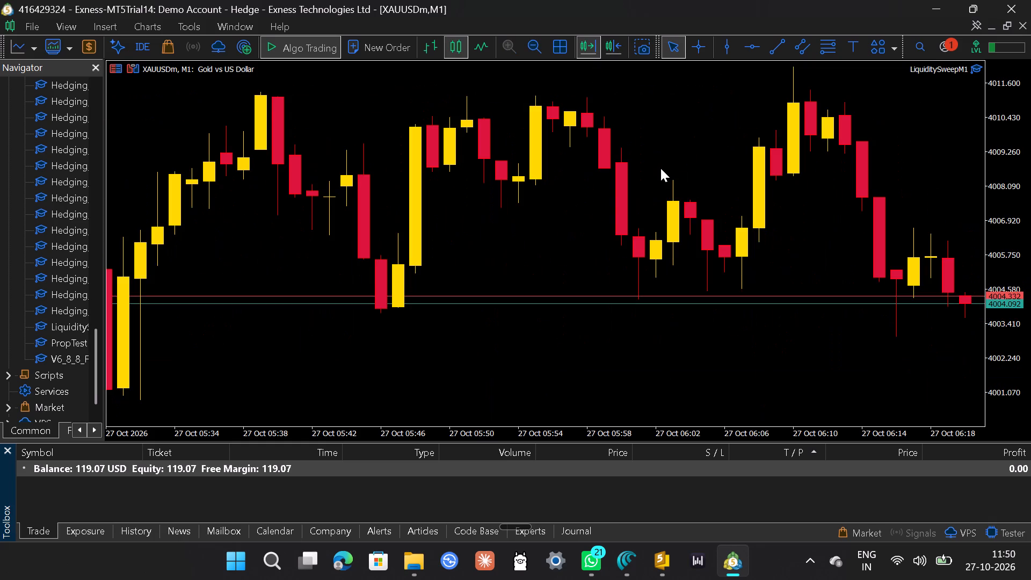
ctrl+scroll(660, 168, up, 3)
ctrl+scroll(660, 168, down, 6)
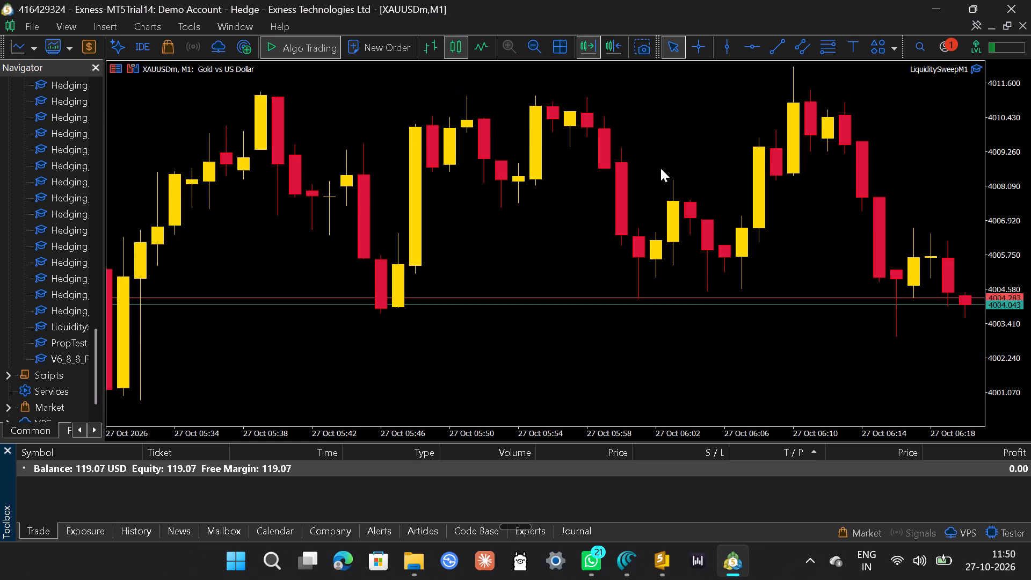
ctrl+scroll(660, 168, up, 6)
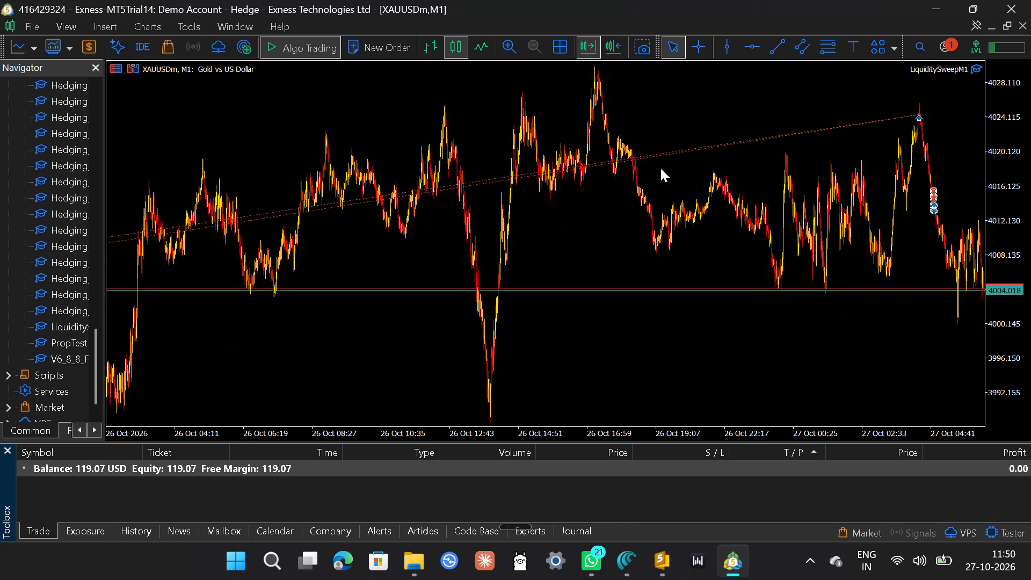
ctrl+scroll(660, 168, up, 2)
ctrl+scroll(660, 168, down, 18)
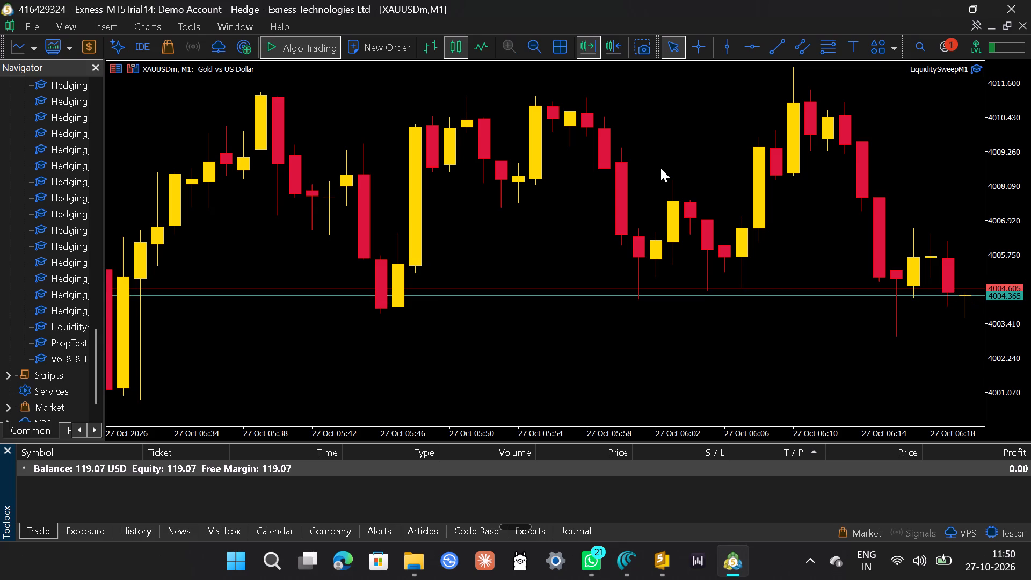
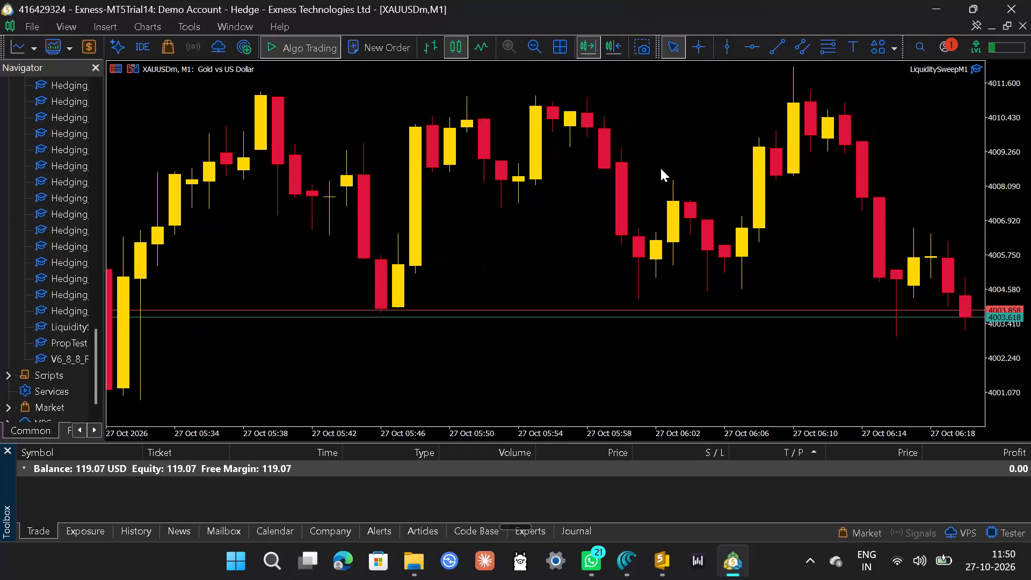
Examine the XAUUSDm M1 chart's price history from 26 to 27 Oct, including the past trade markers and the latest candles.
ctrl+scroll(660, 170, down, 4)
ctrl+scroll(660, 170, up, 5)
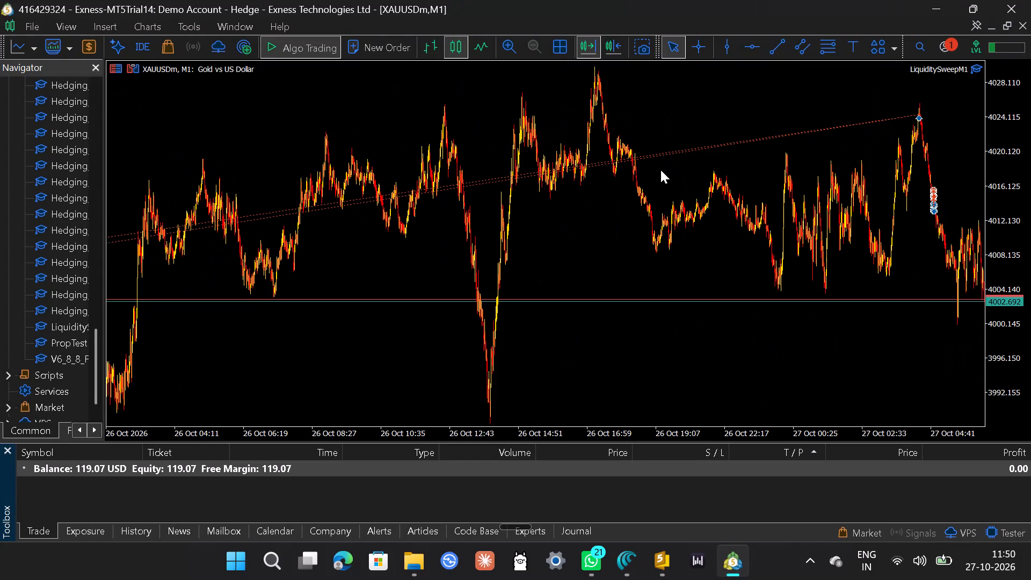
ctrl+scroll(660, 170, down, 2)
scroll(660, 170, up, 1)
ctrl+scroll(660, 170, down, 2)
scroll(660, 170, up, 2)
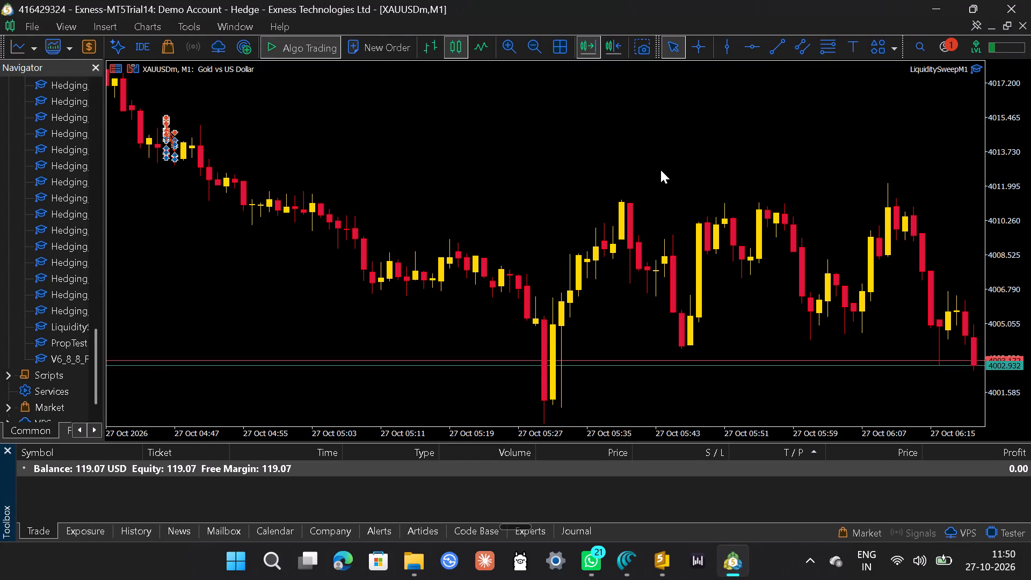
ctrl+scroll(660, 170, down, 2)
scroll(660, 170, up, 1)
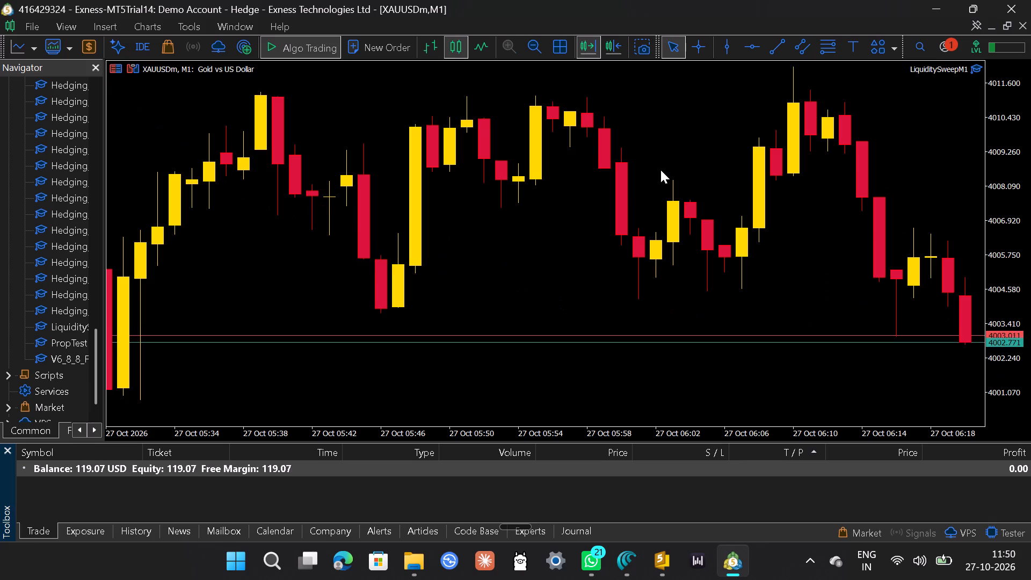
ctrl+scroll(660, 170, down, 3)
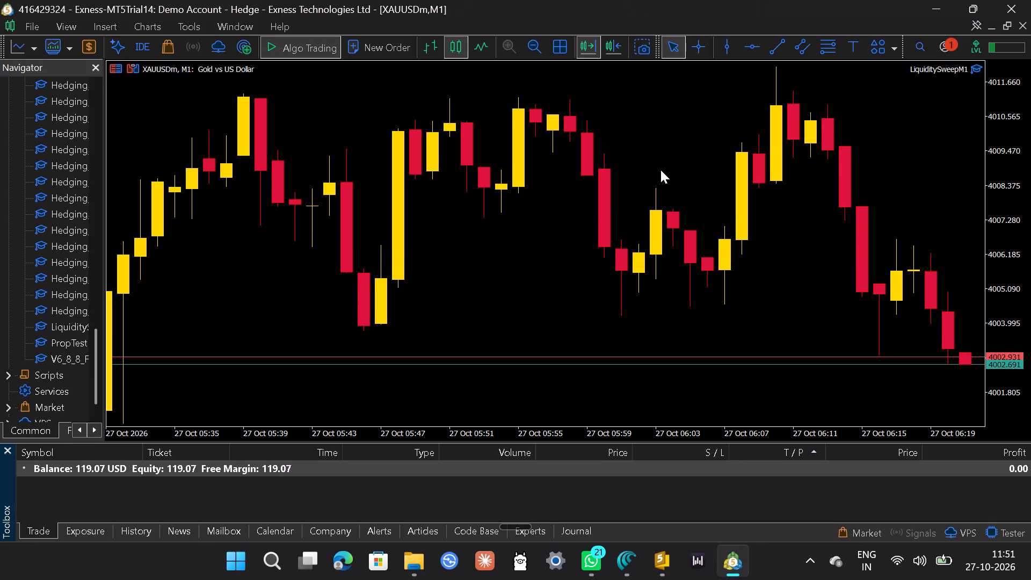
scroll(660, 170, up, 7)
ctrl+scroll(660, 170, up, 2)
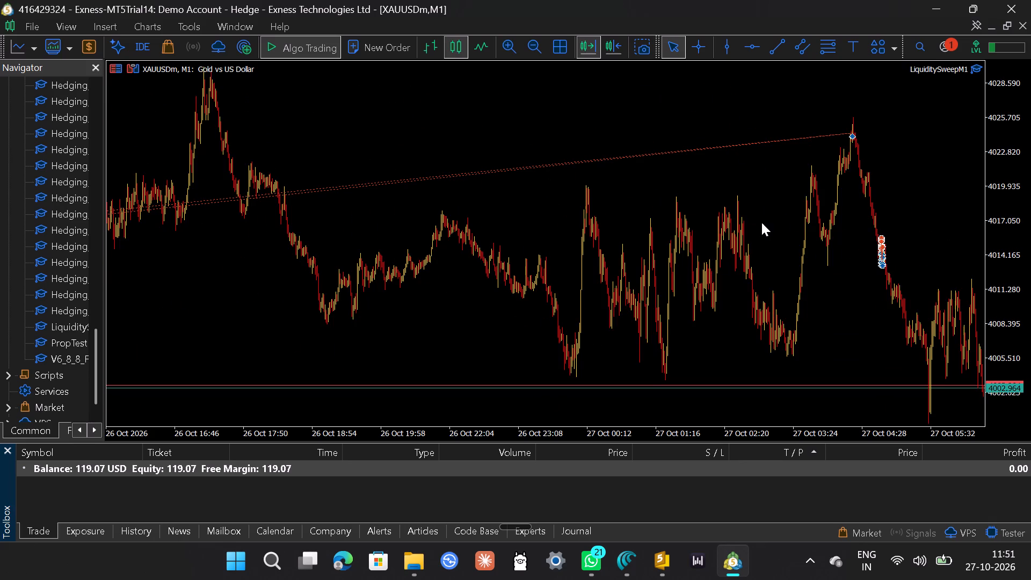
ctrl+scroll(822, 208, down, 3)
scroll(822, 208, up, 2)
ctrl+scroll(822, 208, down, 1)
scroll(822, 208, up, 4)
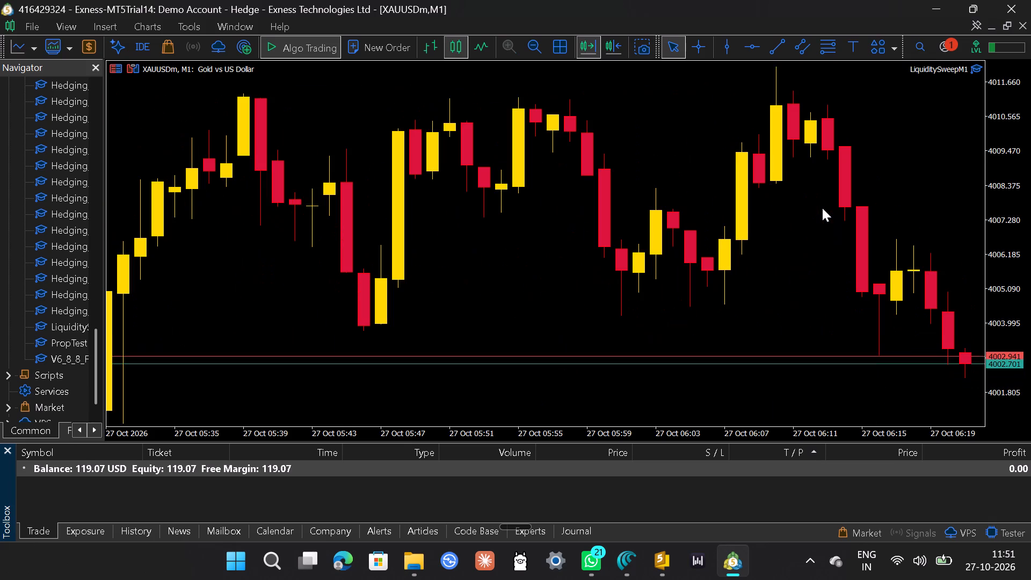
ctrl+scroll(822, 208, down, 2)
scroll(822, 208, up, 4)
ctrl+scroll(833, 96, up, 2)
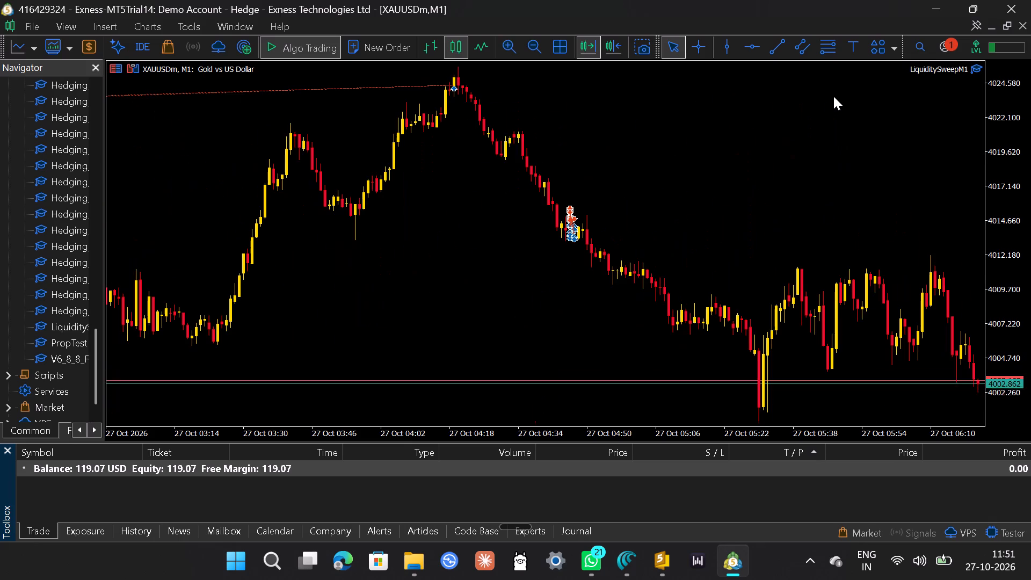
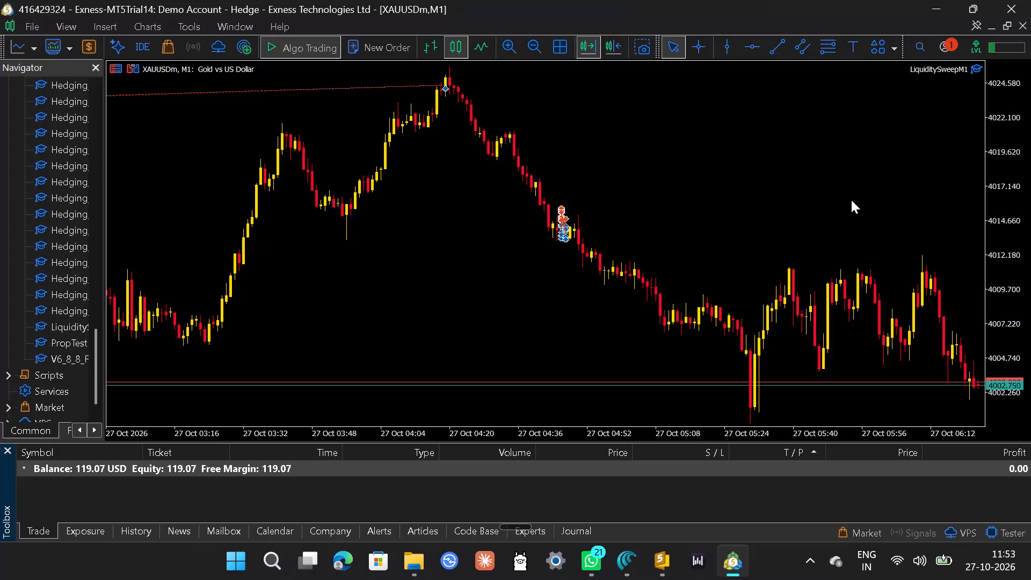
Examine the XAUUSDm M1 candles around the 27 Oct trade markers, the latest price action, and the wider trend since 26 Oct.
ctrl+scroll(851, 200, down, 1)
scroll(851, 200, left, 2)
scroll(851, 200, down, 1)
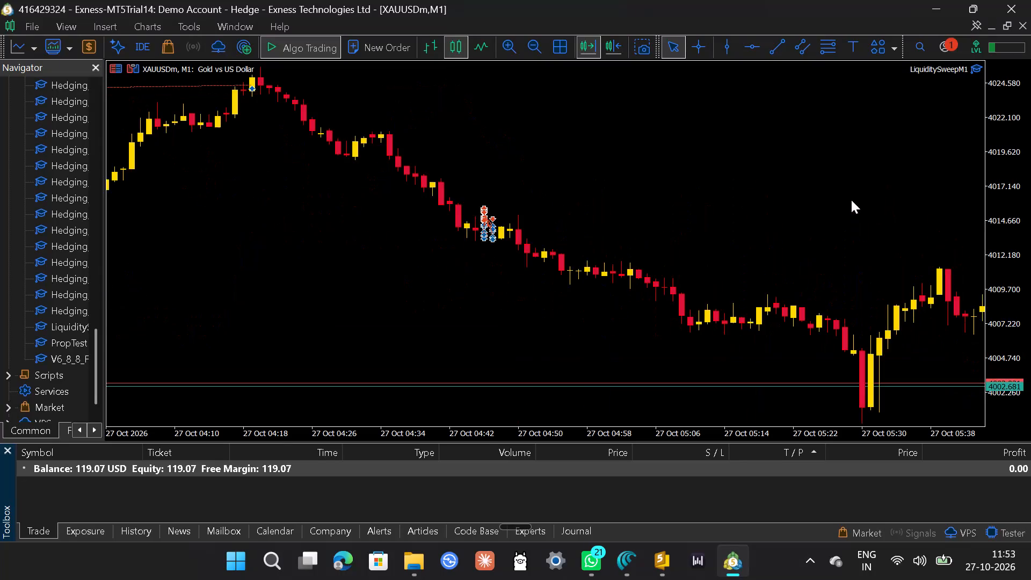
ctrl+scroll(852, 201, down, 5)
scroll(852, 201, up, 2)
ctrl+scroll(852, 201, down, 1)
scroll(852, 201, up, 6)
scroll(852, 201, down, 3)
scroll(852, 201, up, 1)
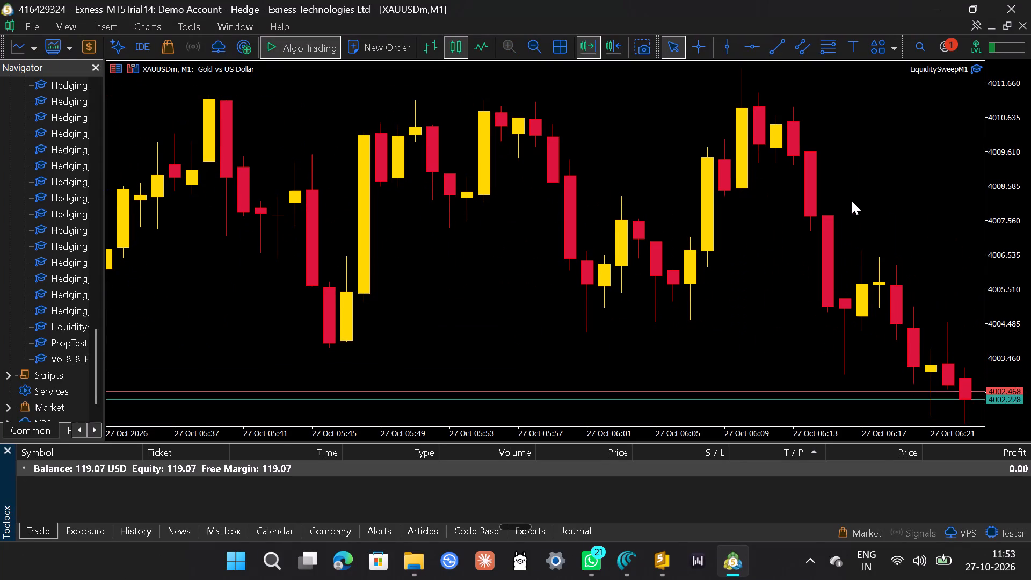
scroll(852, 201, up, 3)
scroll(892, 154, right, 1)
ctrl+scroll(892, 154, down, 3)
scroll(892, 154, up, 3)
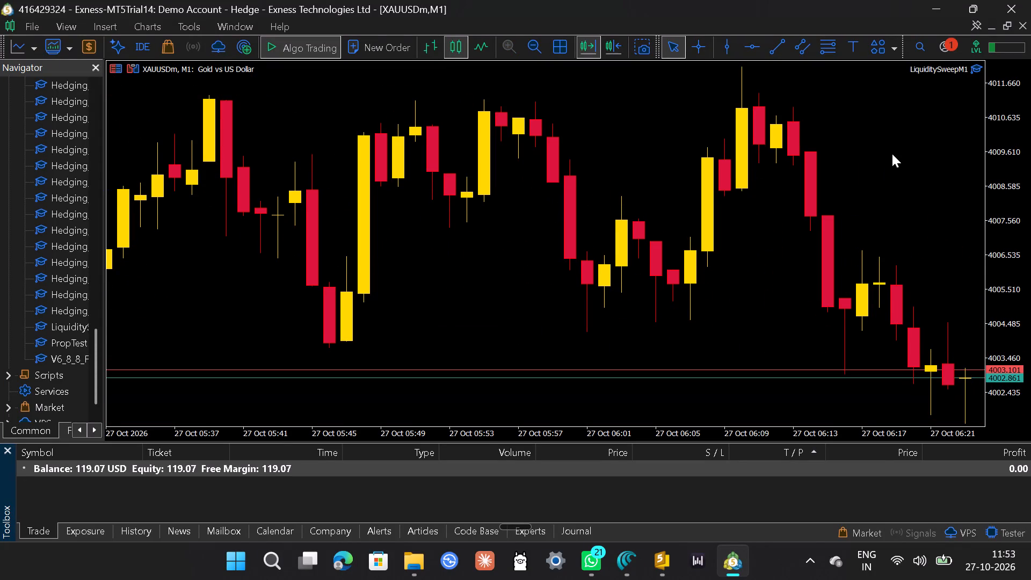
ctrl+scroll(892, 154, down, 1)
scroll(892, 154, up, 9)
ctrl+scroll(892, 154, up, 3)
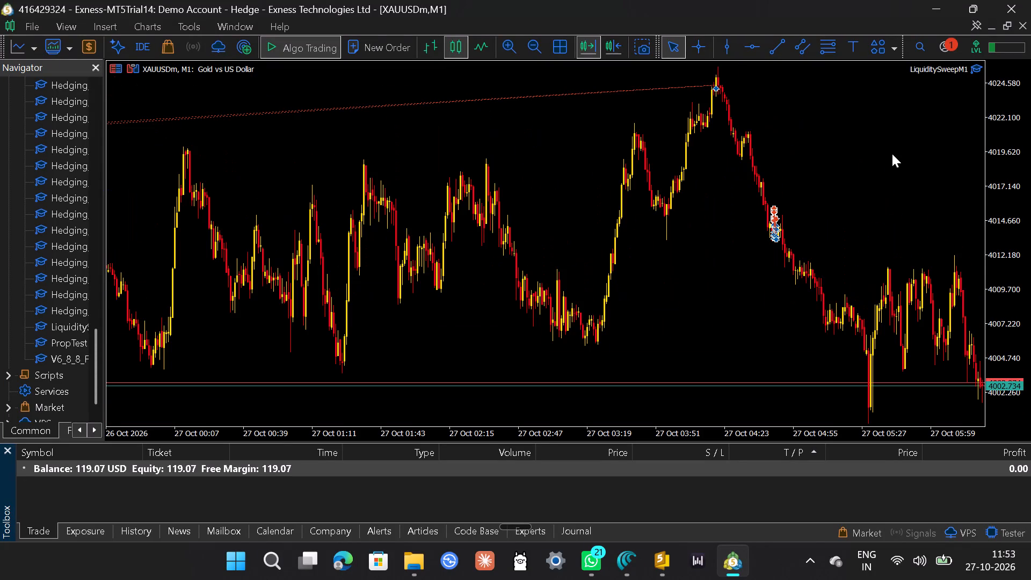
ctrl+scroll(892, 154, up, 2)
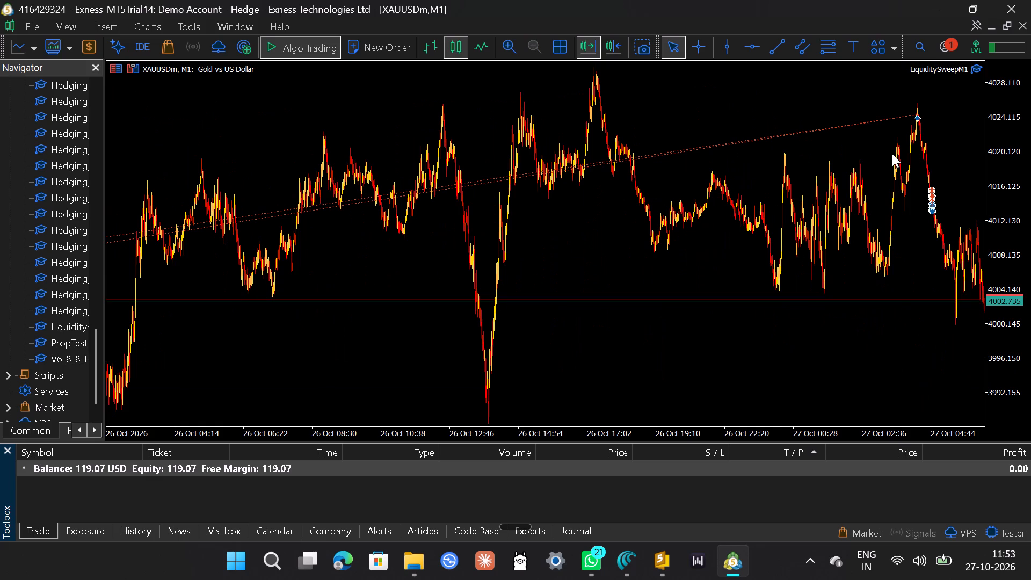
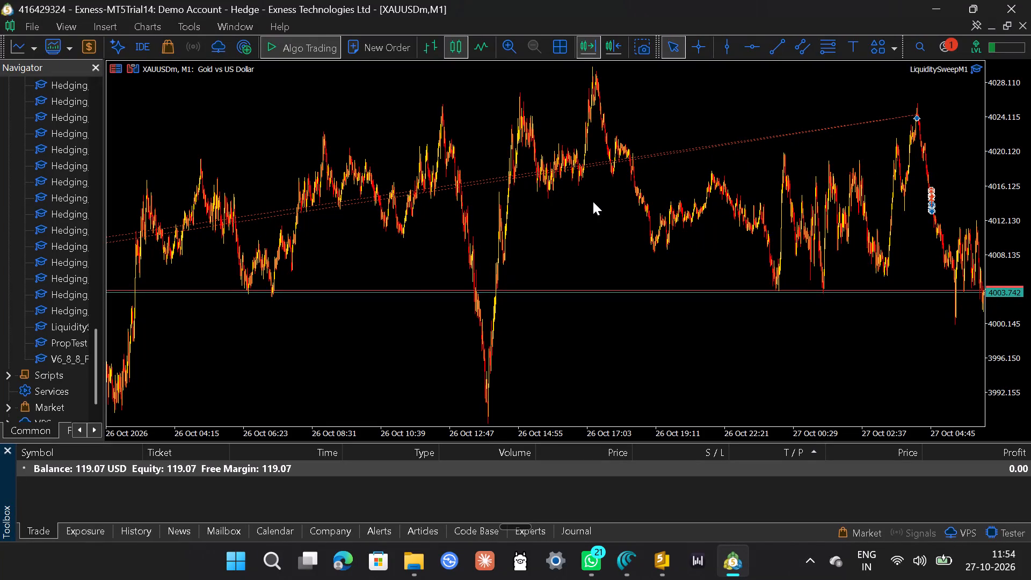
Examine the recent XAUUSDm M1 candles on 27 Oct, from the trade markers to the current price, at different levels of detail.
ctrl+scroll(981, 288, up, 3)
ctrl+scroll(981, 288, down, 4)
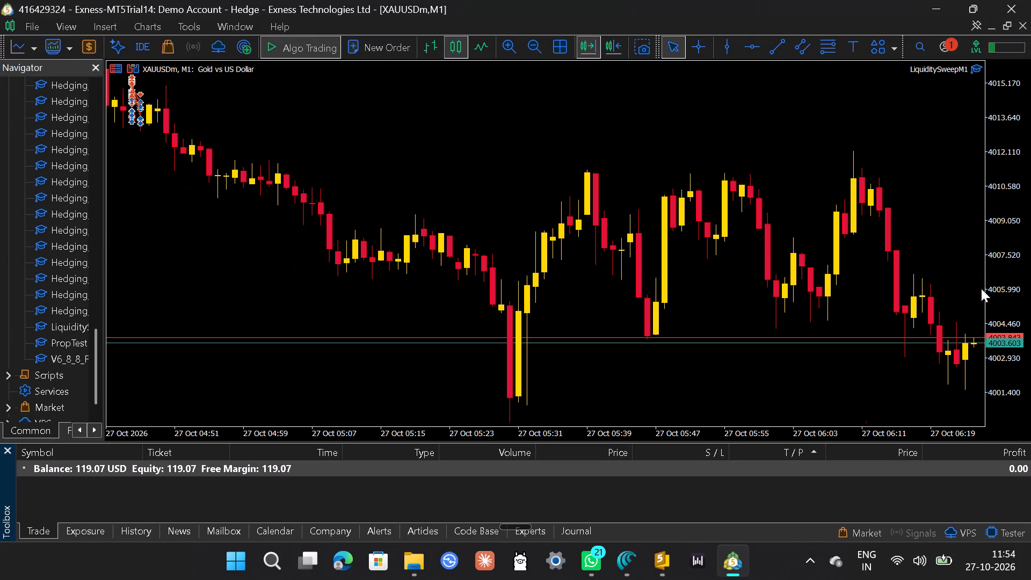
ctrl+scroll(981, 288, down, 2)
scroll(981, 288, up, 5)
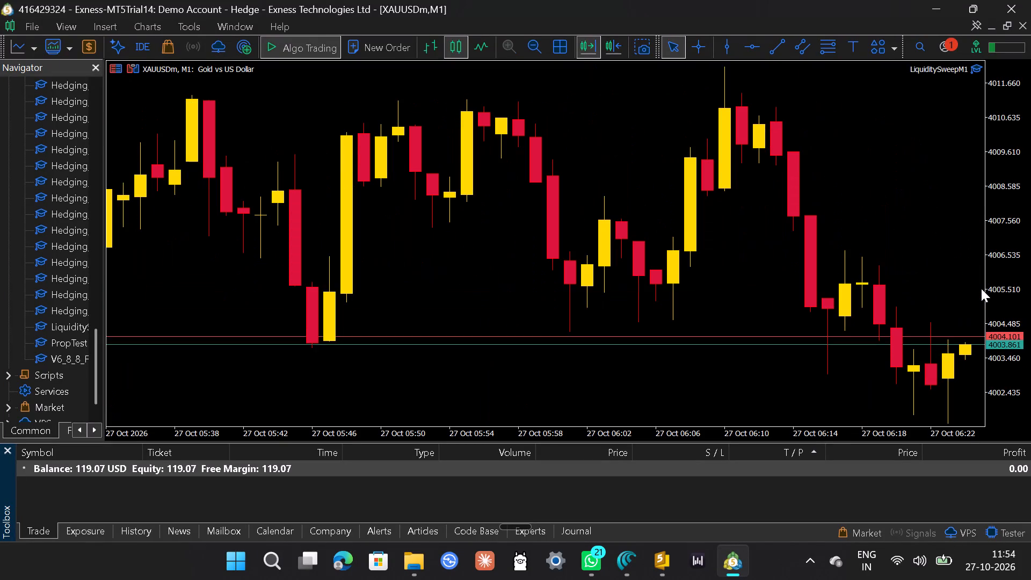
ctrl+scroll(981, 288, down, 3)
scroll(981, 288, up, 5)
ctrl+scroll(981, 288, up, 4)
ctrl+scroll(981, 288, down, 3)
scroll(981, 288, up, 4)
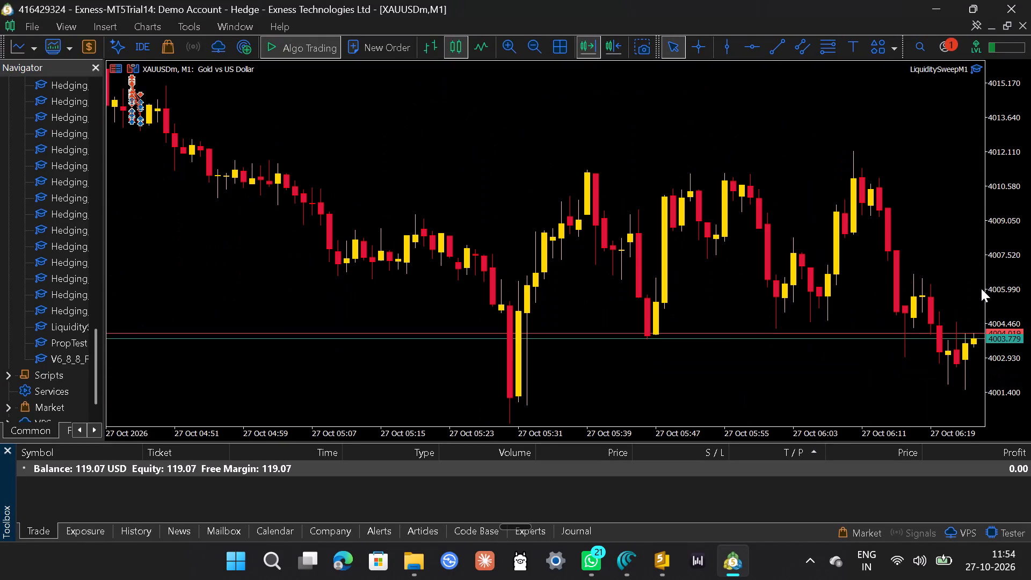
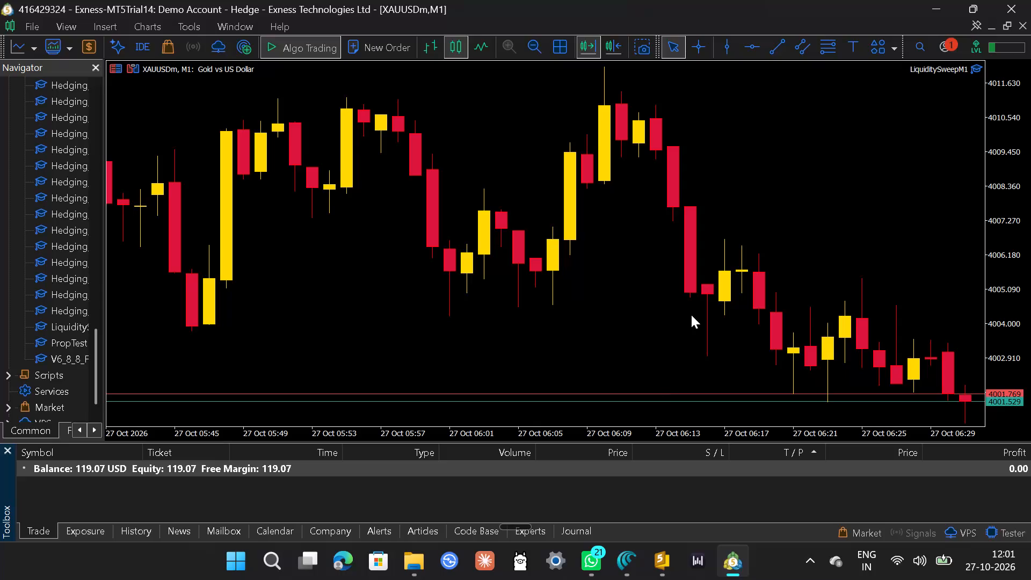
Examine the wider XAUUSDm M1 price history across 26 and 27 Oct, including the trade markers, with a slightly compressed price scale.
ctrl+scroll(691, 315, up, 5)
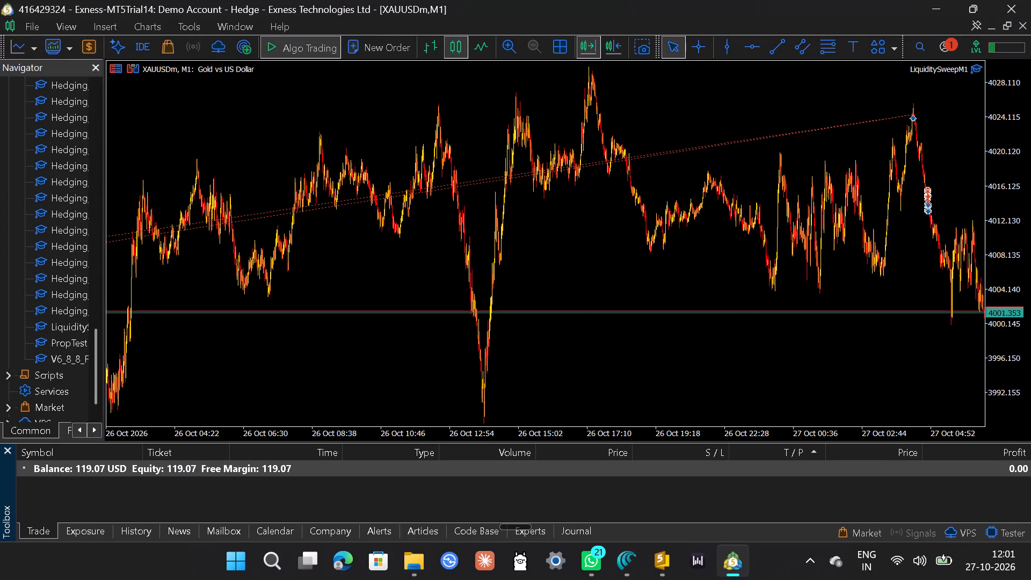
drag(999, 318, 986, 369)
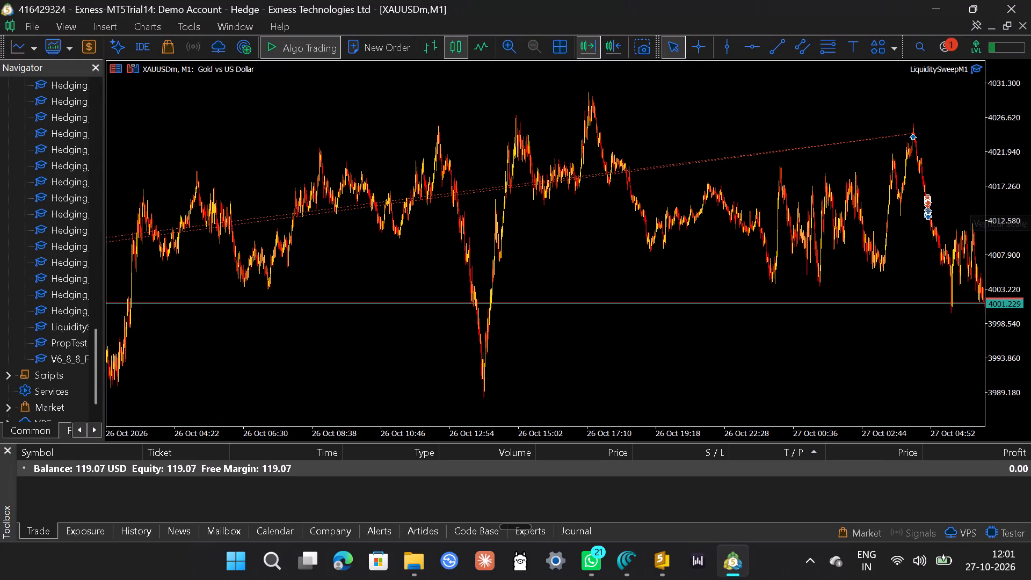
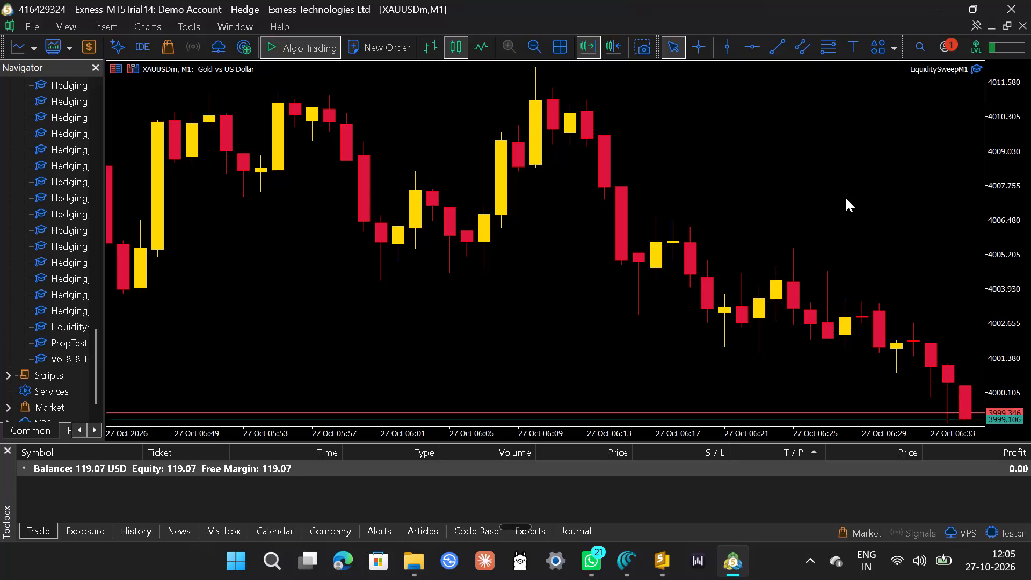
Examine the 27 Oct XAUUSDm M1 price action at wider and closer time ranges, from the earlier trade markers to the latest candles.
ctrl+scroll(846, 198, up, 1)
scroll(846, 198, left, 1)
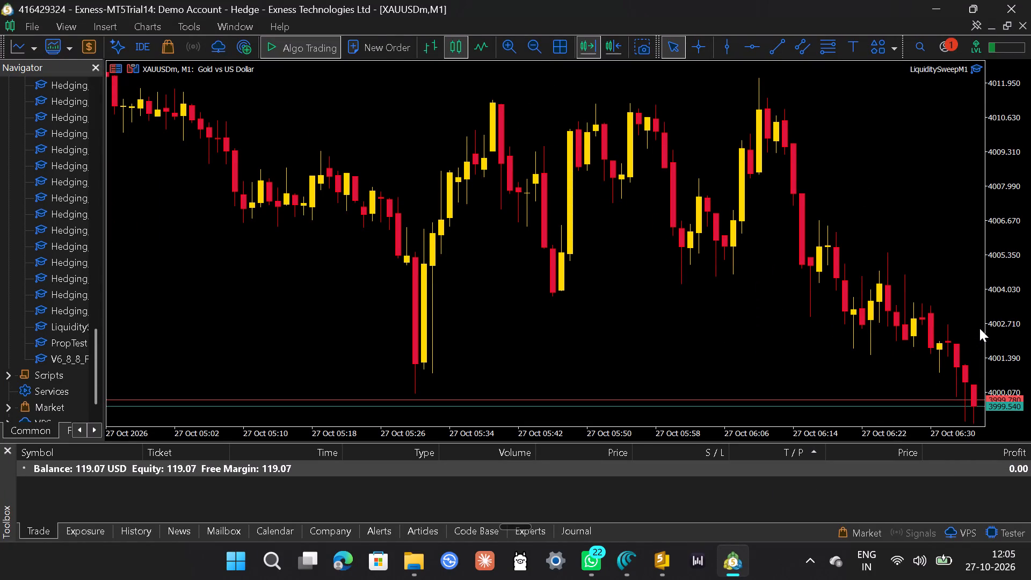
ctrl+scroll(979, 328, up, 2)
scroll(979, 328, up, 2)
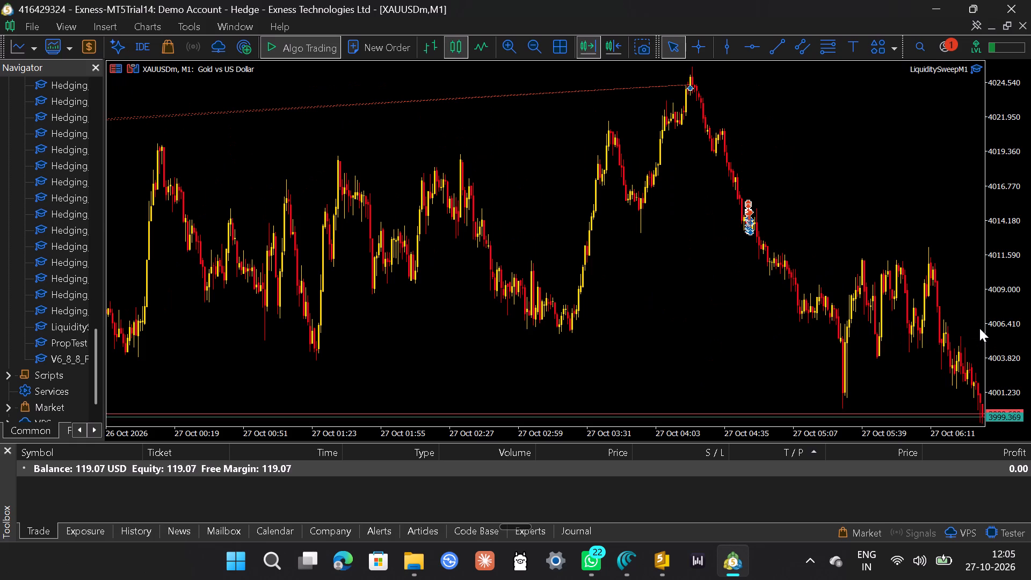
ctrl+scroll(979, 328, up, 10)
ctrl+scroll(979, 328, down, 4)
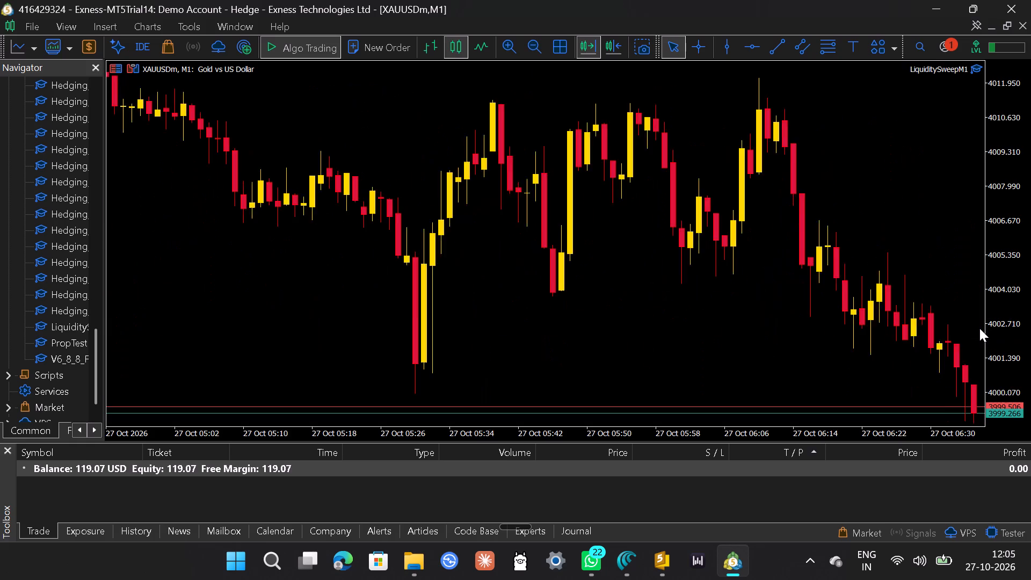
ctrl+scroll(979, 328, down, 5)
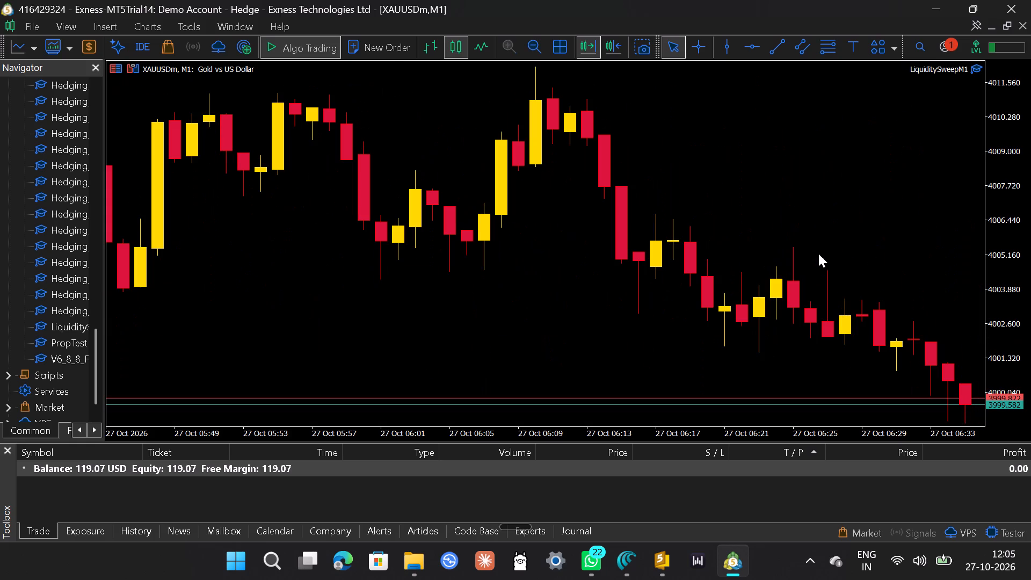
scroll(818, 253, down, 1)
ctrl+scroll(818, 253, up, 1)
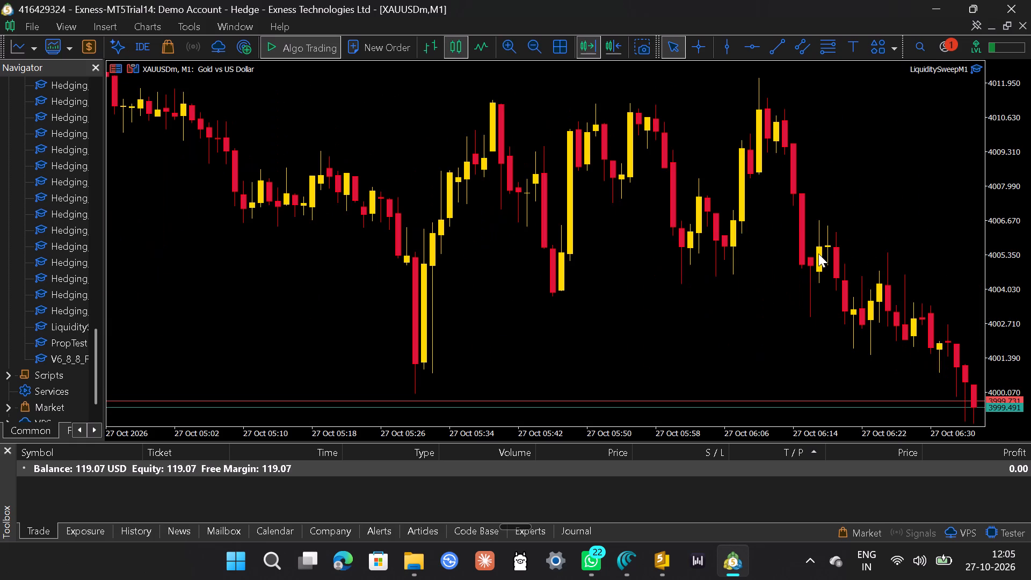
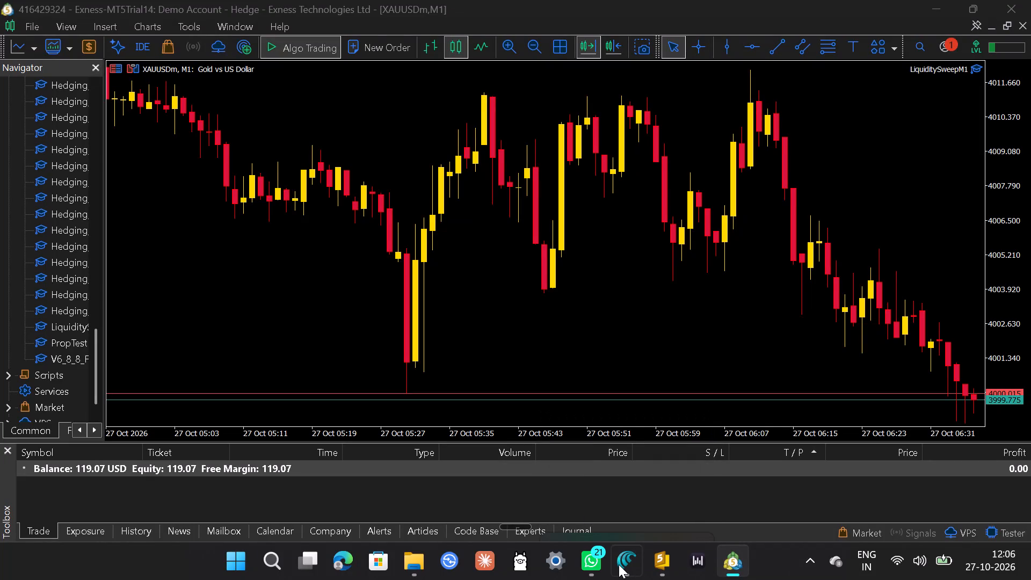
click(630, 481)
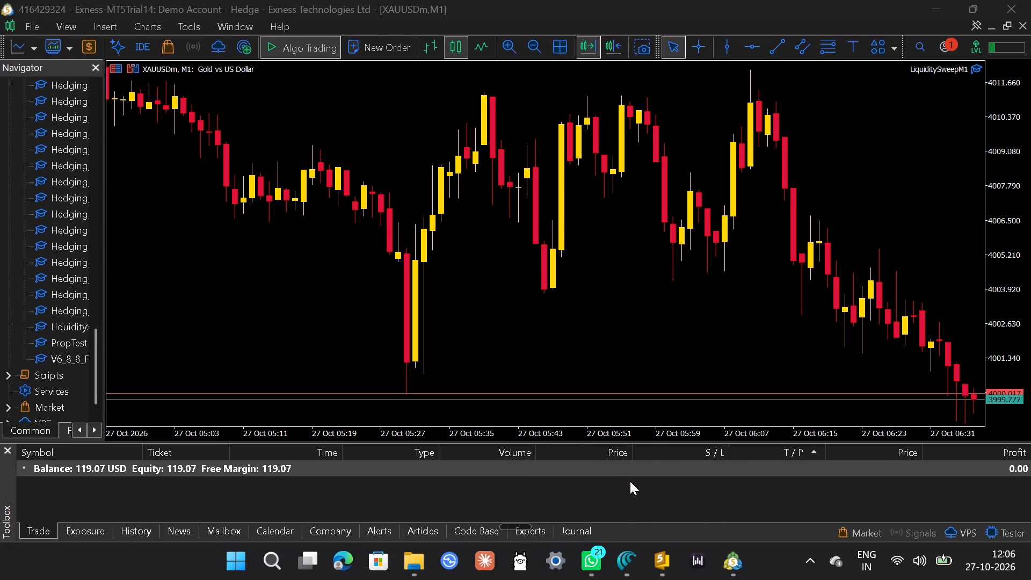
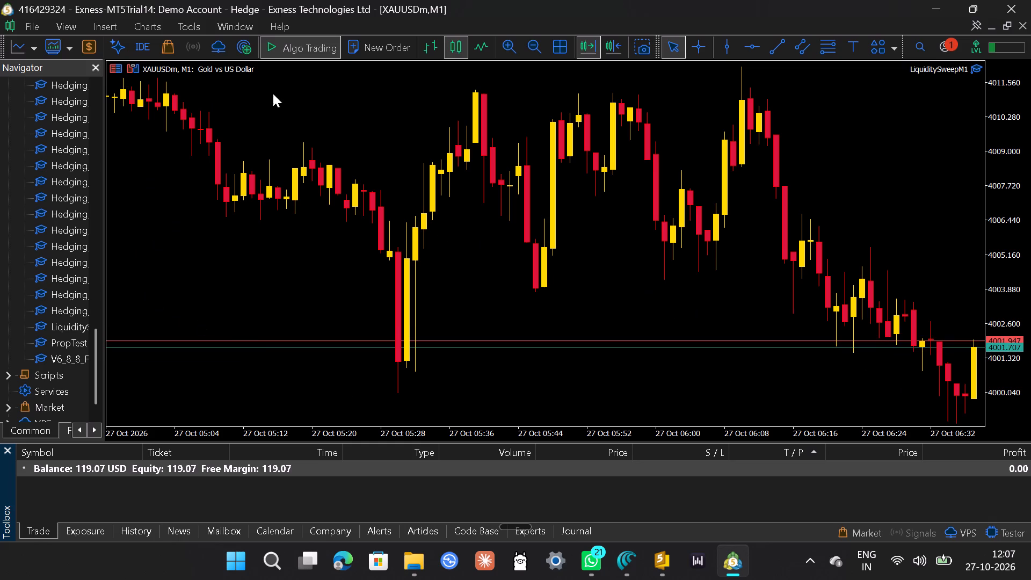
Draw a near-horizontal trendline at about 4000.0 from the swing low near 05:30 to the latest candle.
click(780, 52)
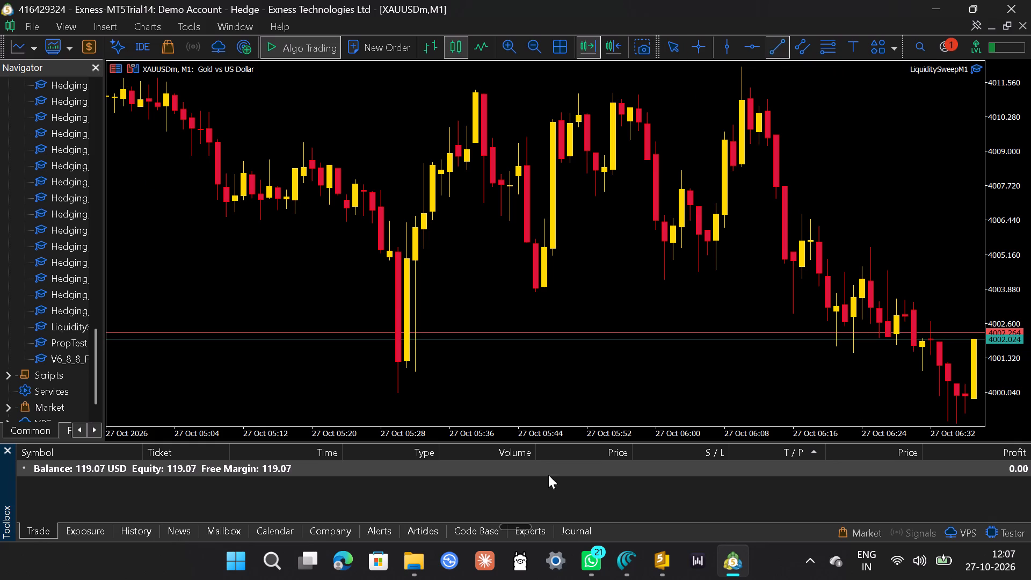
drag(372, 393, 617, 393)
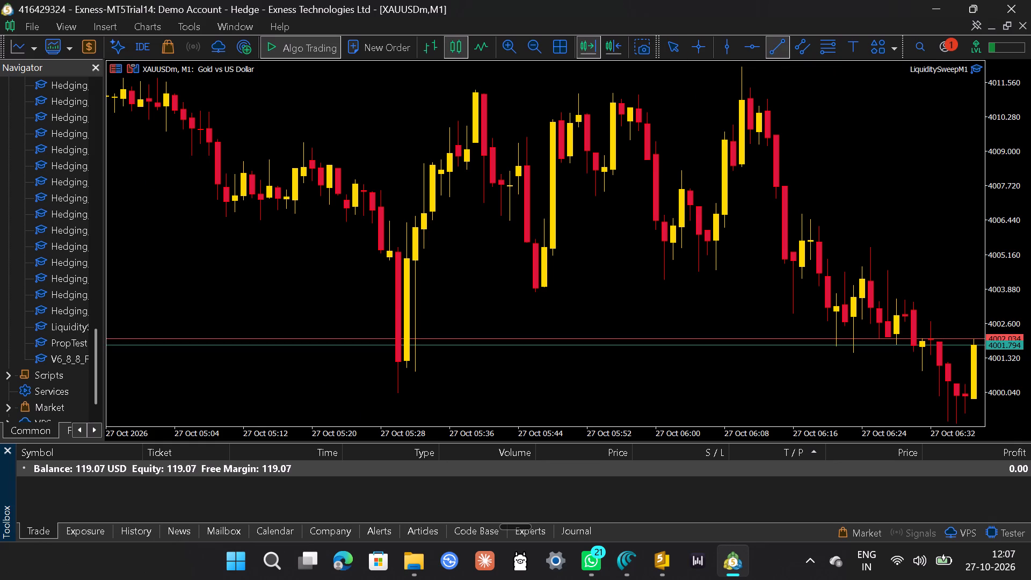
drag(617, 393, 785, 389)
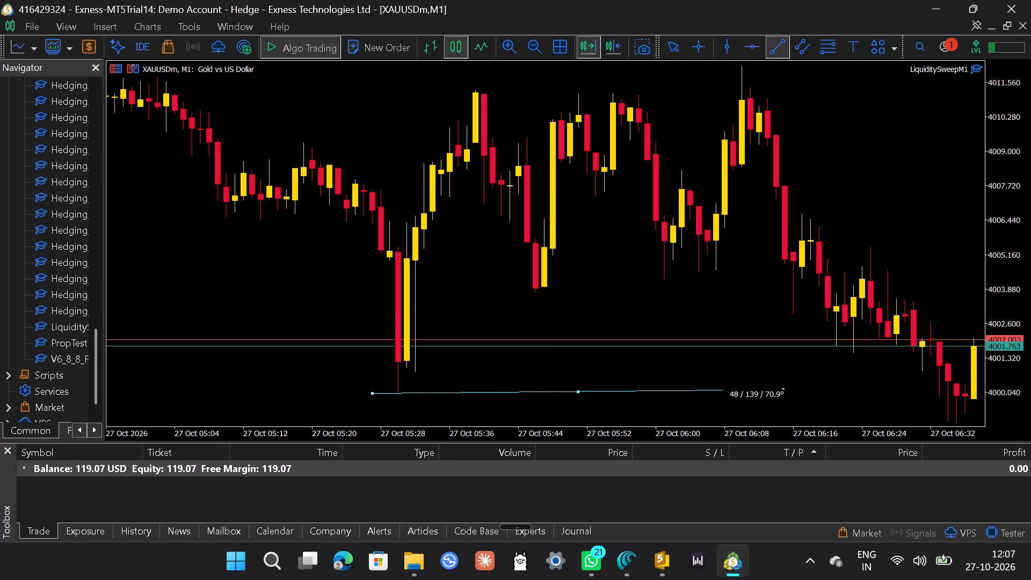
drag(785, 389, 970, 388)
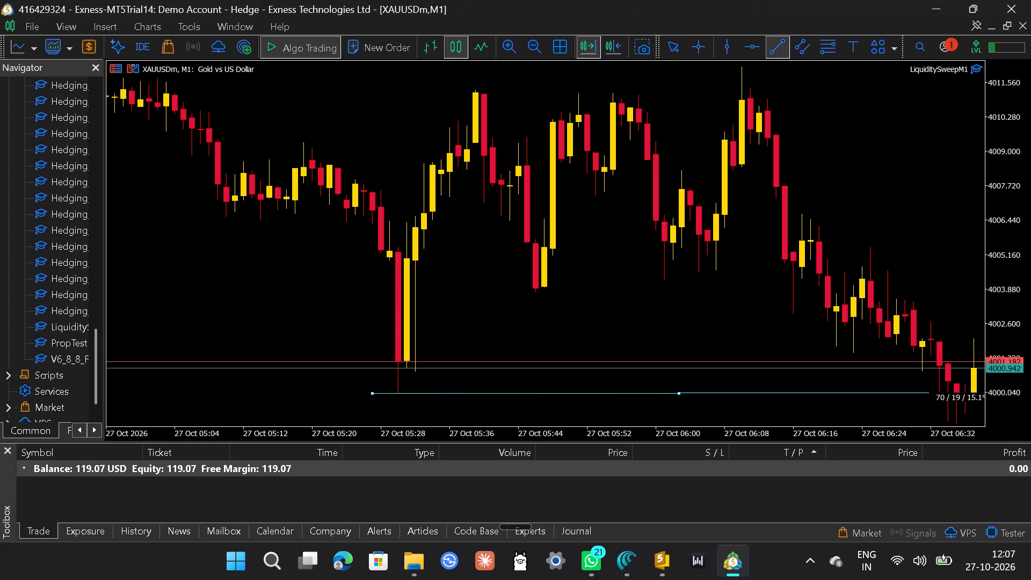
drag(970, 388, 975, 392)
click(975, 392)
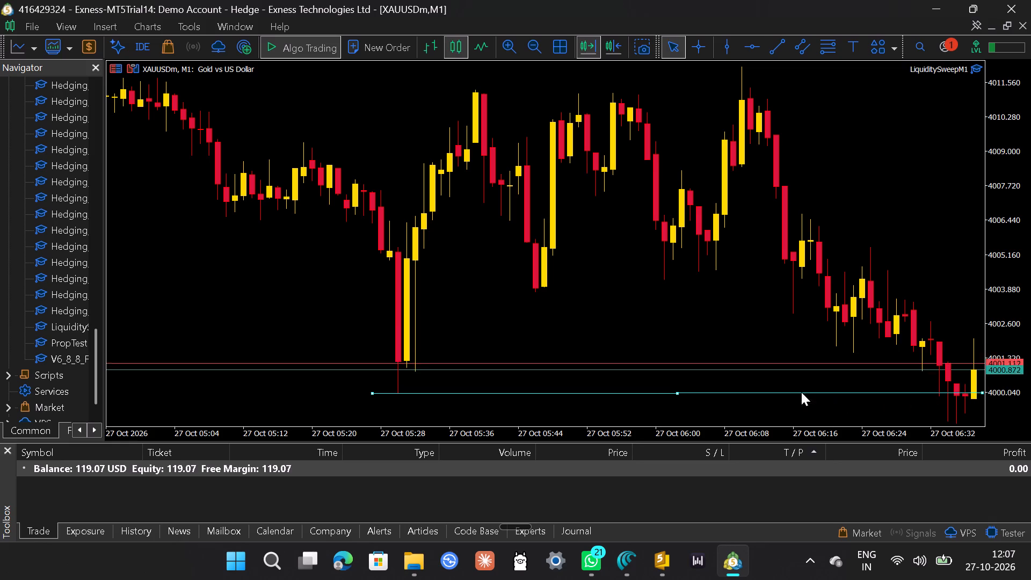
click(982, 394)
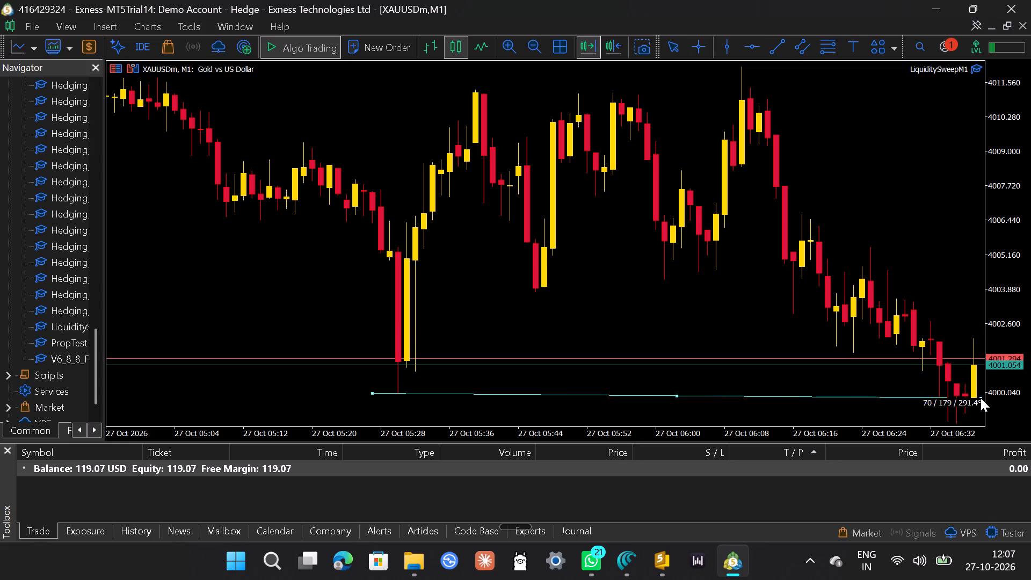
click(800, 360)
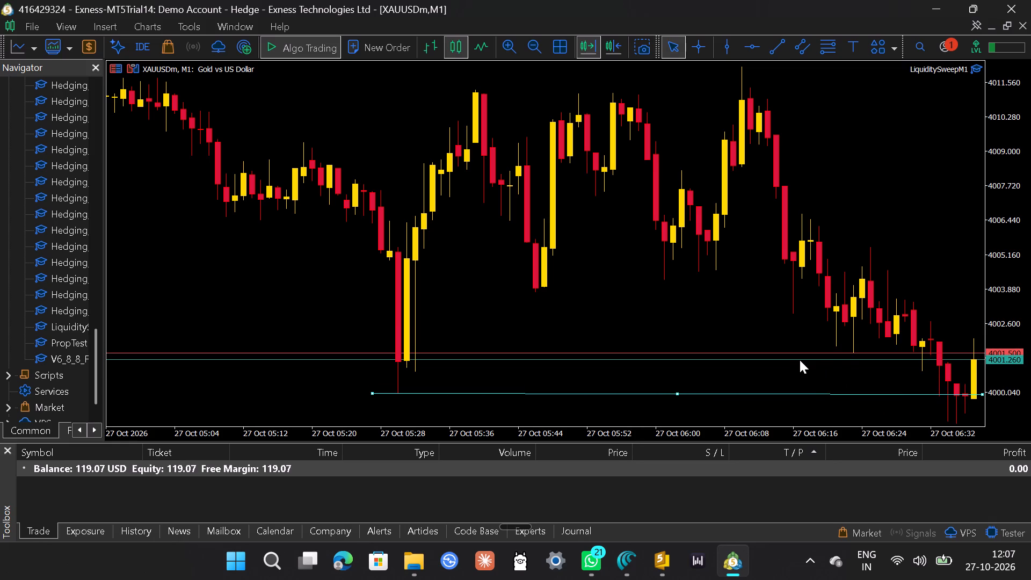
Examine the trendline against the 27 Oct price action at wider and closer time ranges, including the earlier trade markers.
ctrl+scroll(893, 288, up, 1)
scroll(893, 288, right, 1)
scroll(893, 288, up, 1)
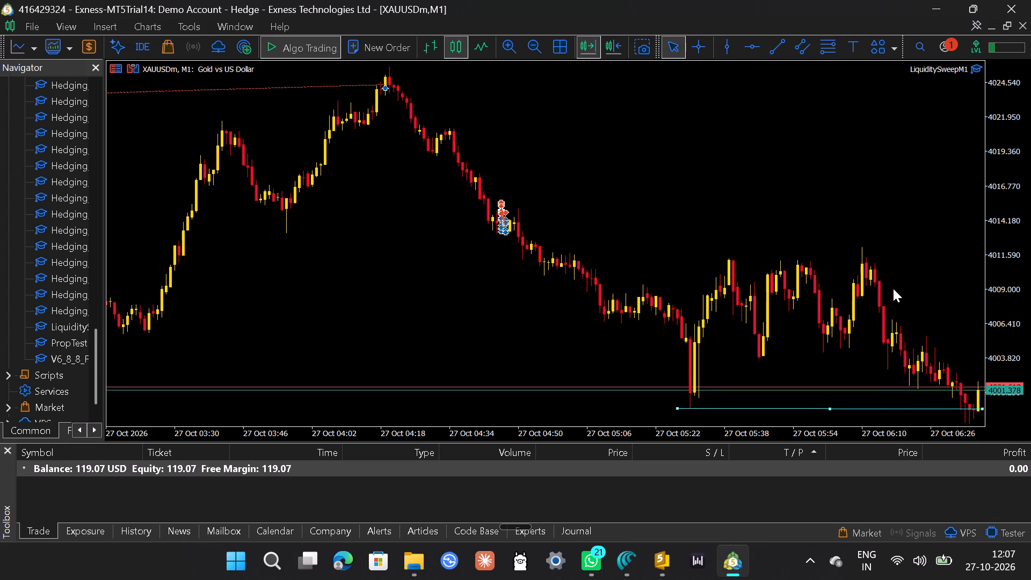
scroll(893, 288, up, 1)
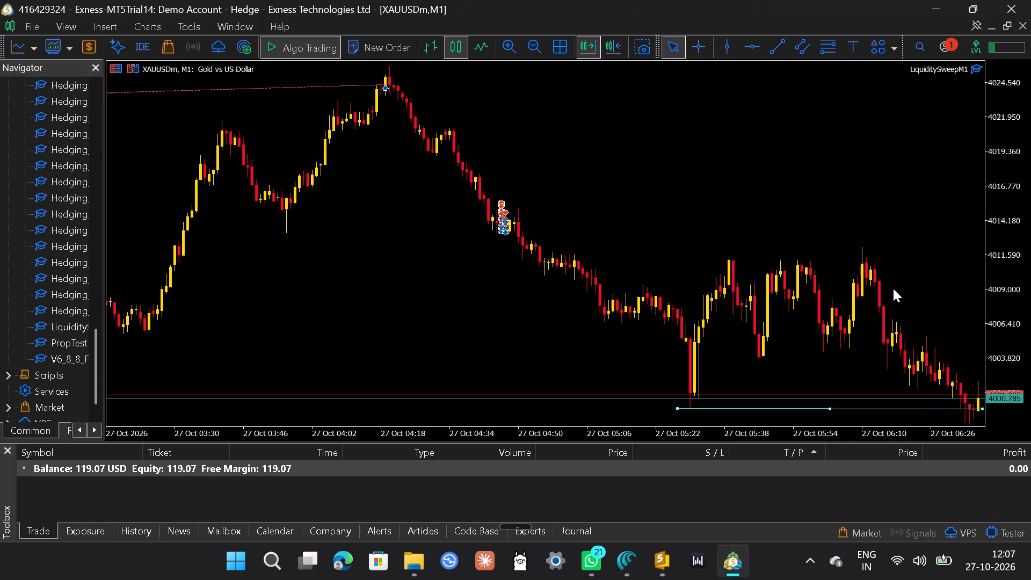
scroll(893, 288, up, 3)
ctrl+scroll(893, 288, down, 5)
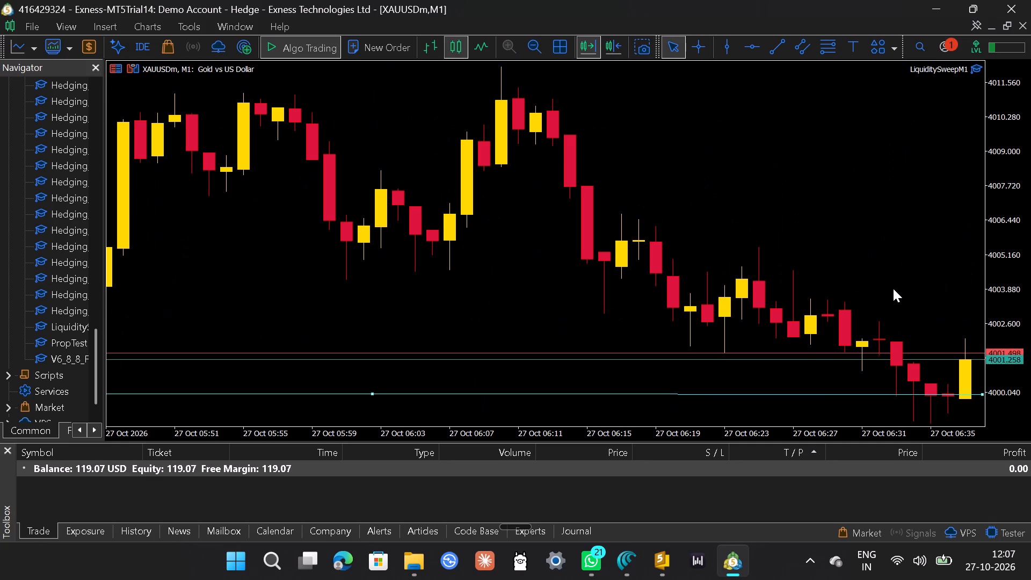
ctrl+scroll(893, 288, down, 5)
scroll(893, 288, right, 1)
scroll(893, 288, up, 2)
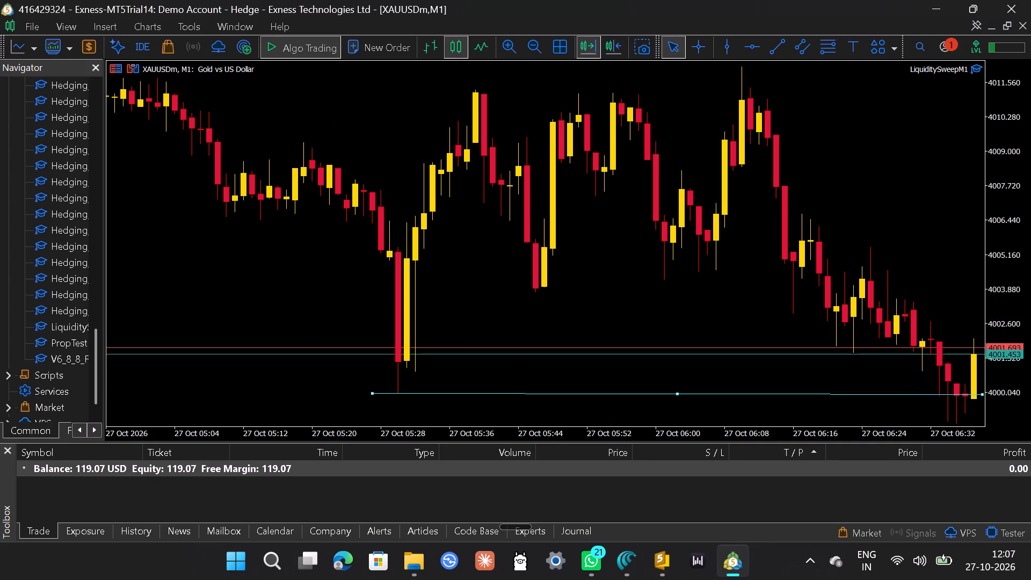
Lower the trendline's end at the latest candle slightly, to about 3999.8.
drag(1008, 229, 1006, 254)
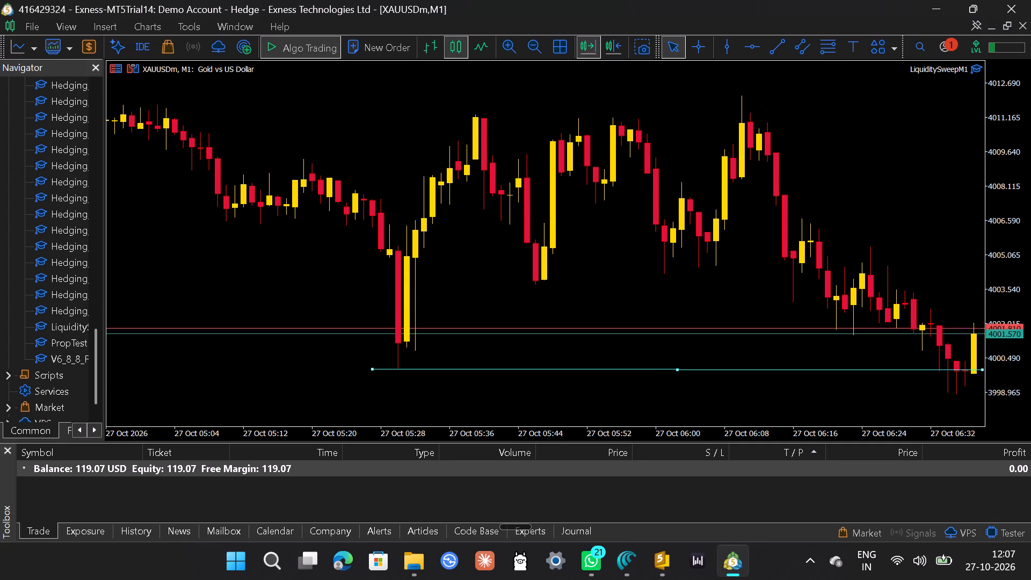
click(983, 371)
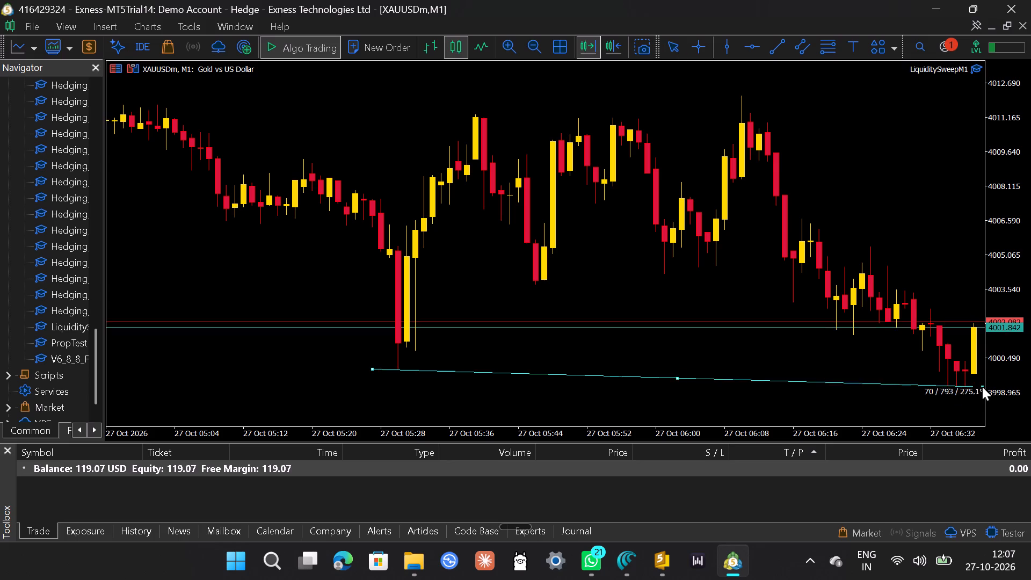
click(898, 393)
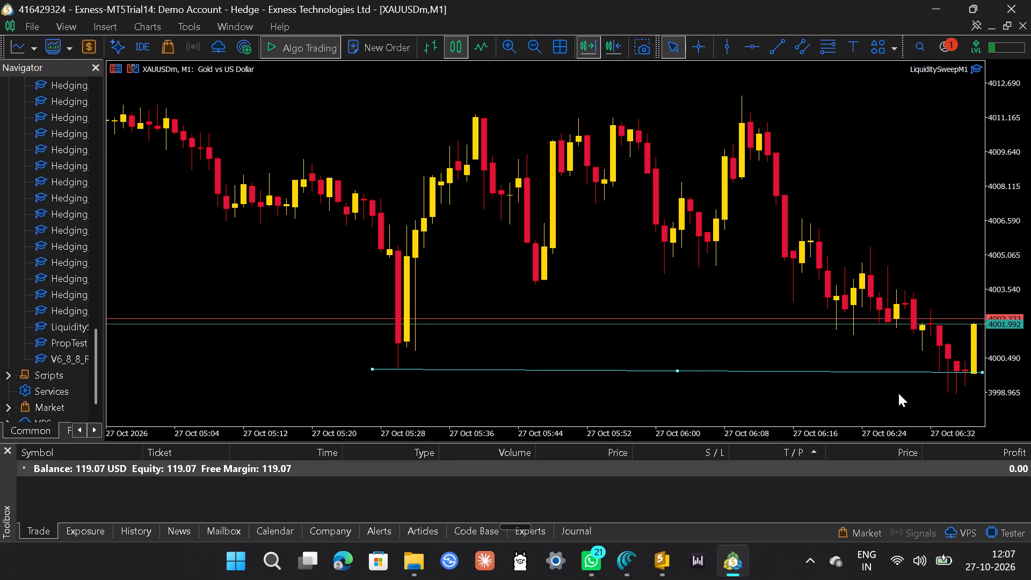
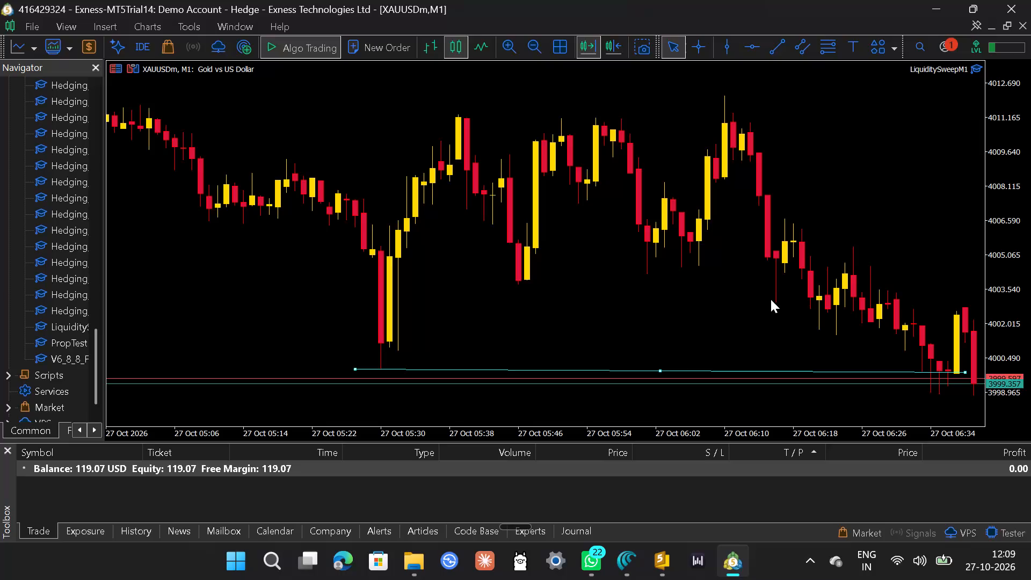
Examine the trendline near 4000 against the wider 26–27 Oct price action, with the price scale adjusted to fit the earlier lows.
ctrl+scroll(771, 299, down, 6)
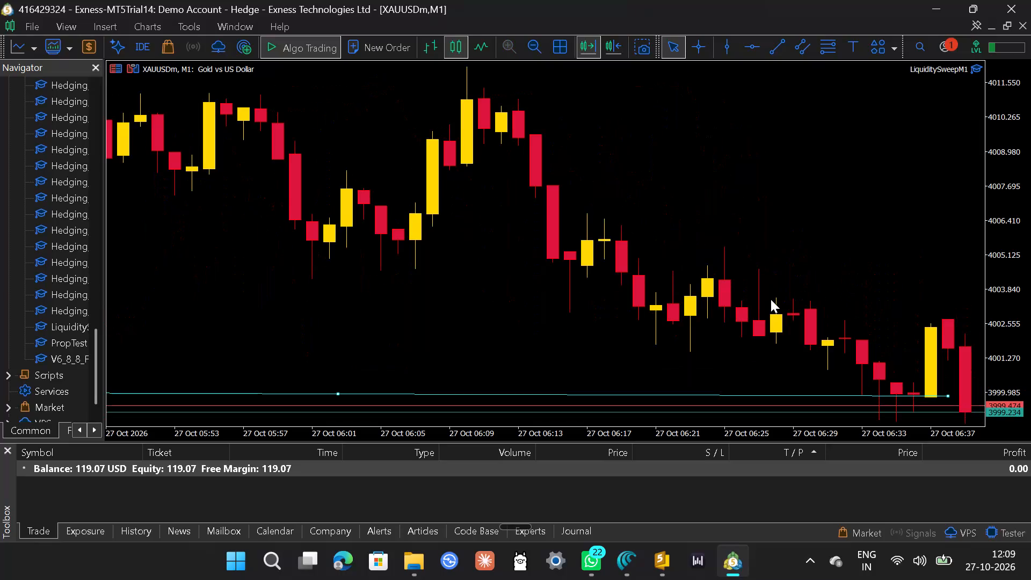
ctrl+scroll(771, 299, down, 2)
ctrl+scroll(771, 299, up, 7)
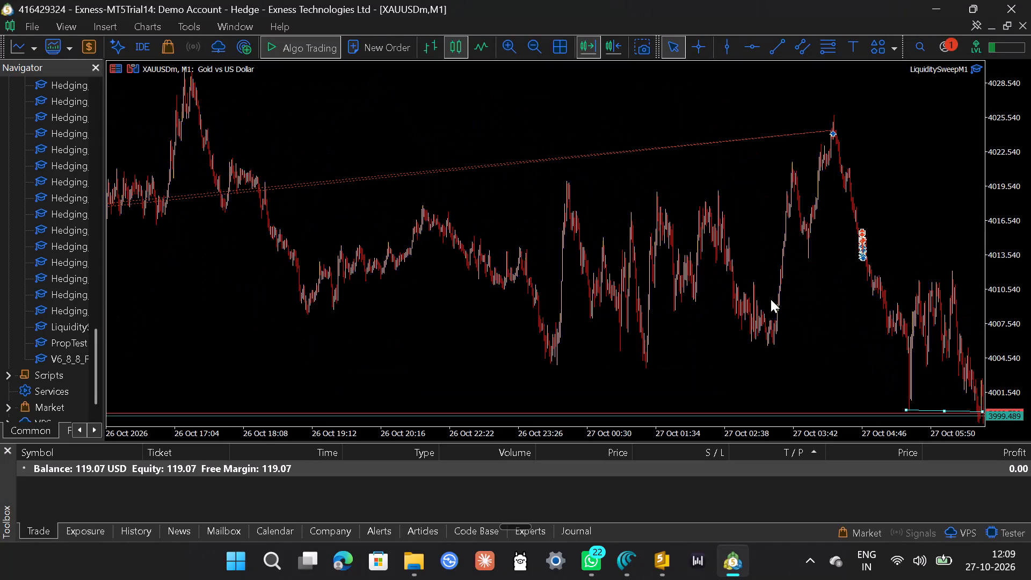
ctrl+scroll(771, 299, up, 1)
drag(1013, 203, 1002, 295)
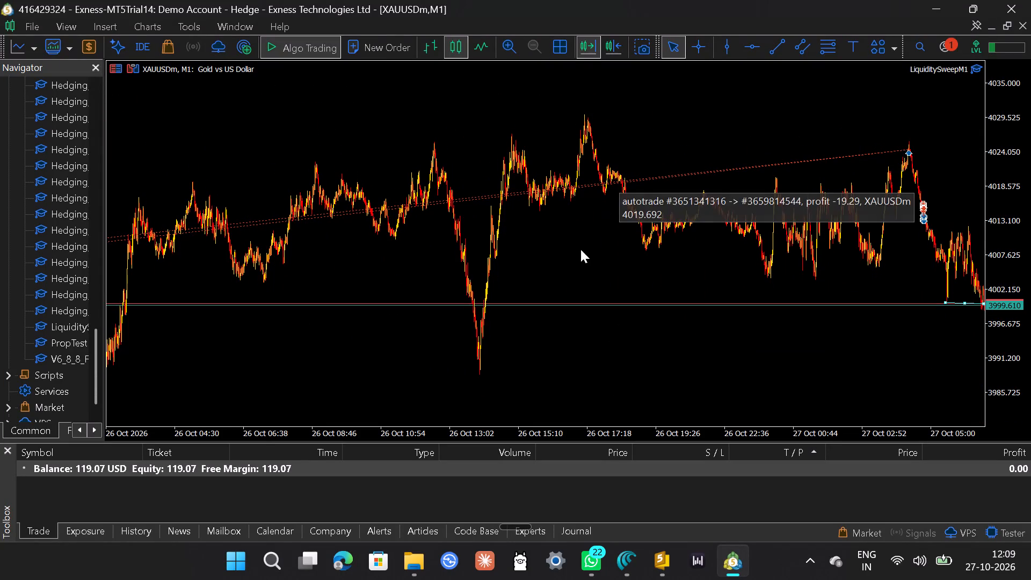
drag(606, 381, 589, 241)
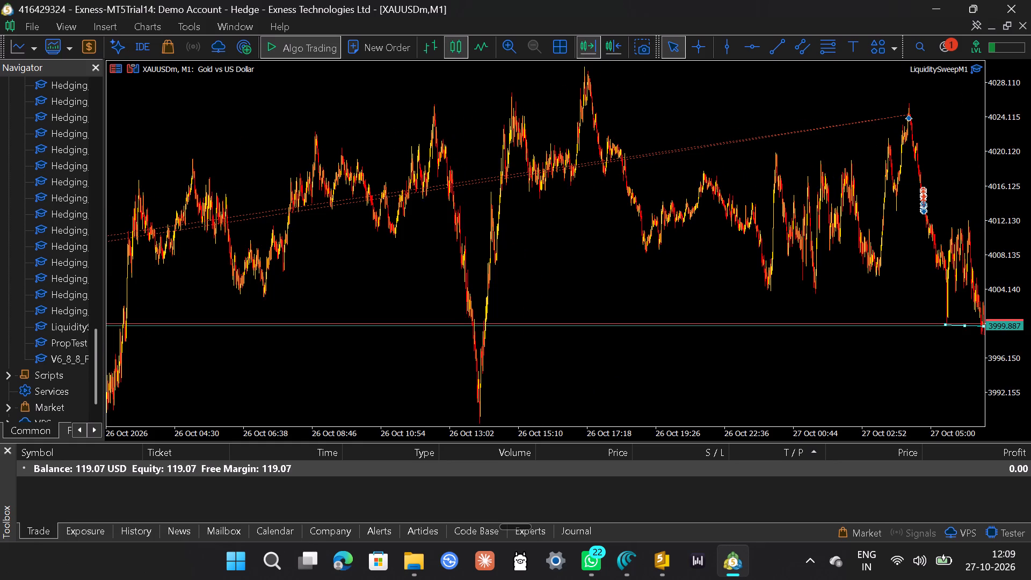
drag(589, 241, 589, 238)
Examine the latest candles, from about 06:30 on 27 Oct, at close range around the trendline's end, adjusting the price scale.
ctrl+scroll(908, 338, up, 3)
ctrl+scroll(908, 338, down, 5)
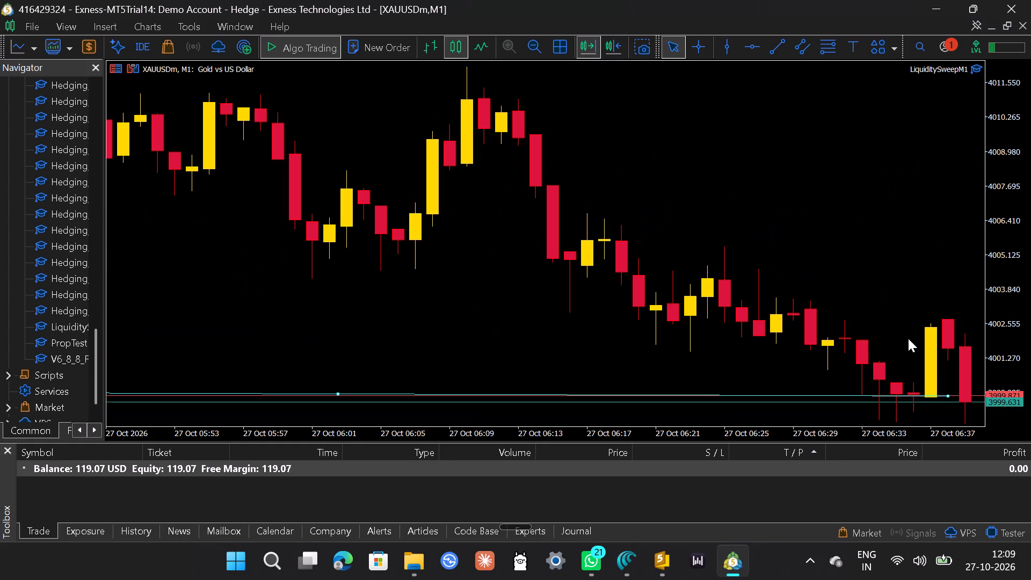
ctrl+scroll(908, 338, down, 3)
ctrl+scroll(908, 338, up, 3)
ctrl+scroll(908, 338, down, 3)
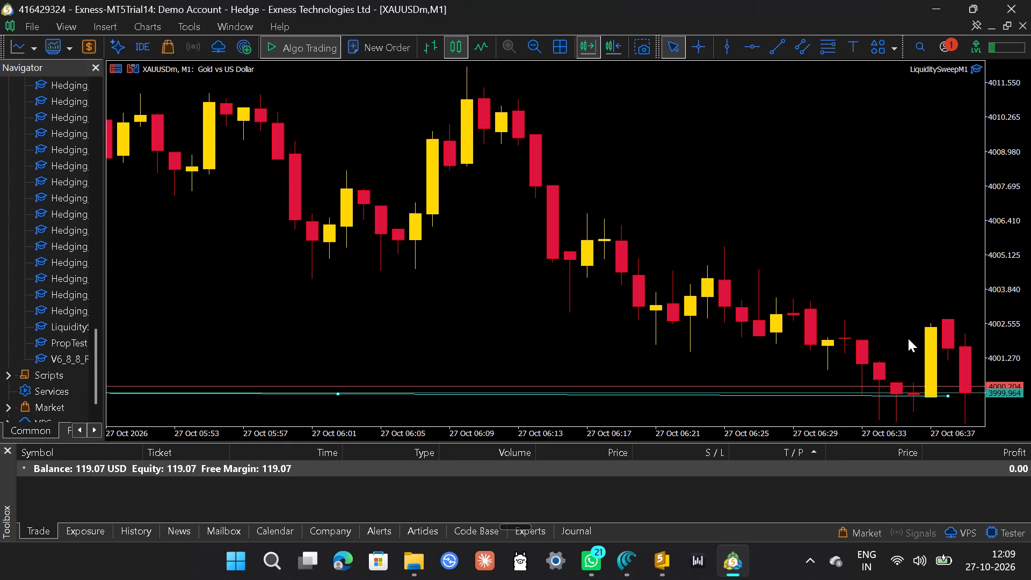
ctrl+scroll(908, 338, down, 5)
ctrl+scroll(908, 338, up, 3)
ctrl+scroll(908, 338, down, 4)
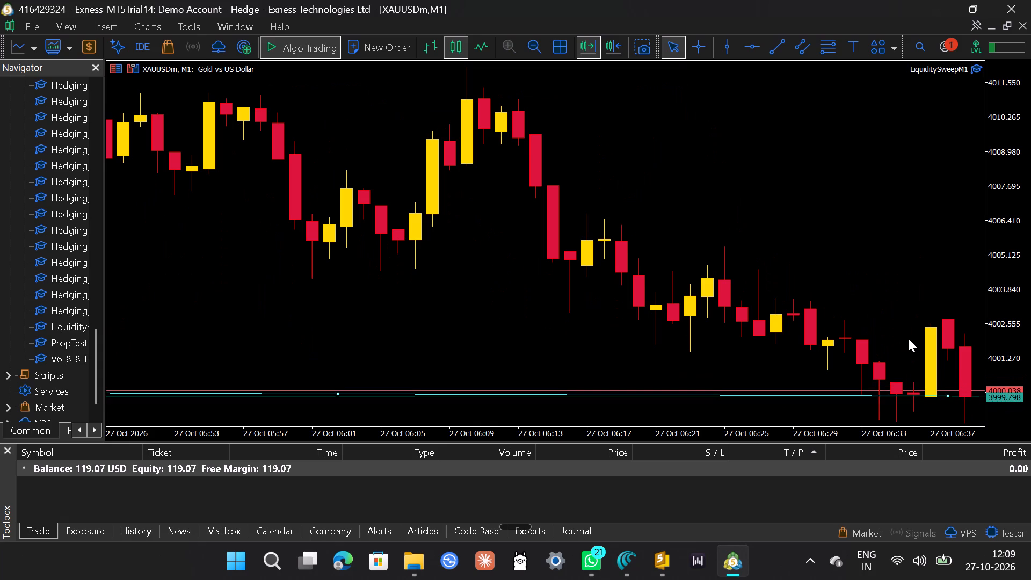
ctrl+scroll(908, 338, down, 4)
scroll(908, 338, down, 1)
scroll(908, 338, up, 1)
scroll(908, 338, down, 1)
ctrl+scroll(908, 338, down, 5)
drag(1019, 288, 1006, 313)
ctrl+scroll(845, 347, down, 3)
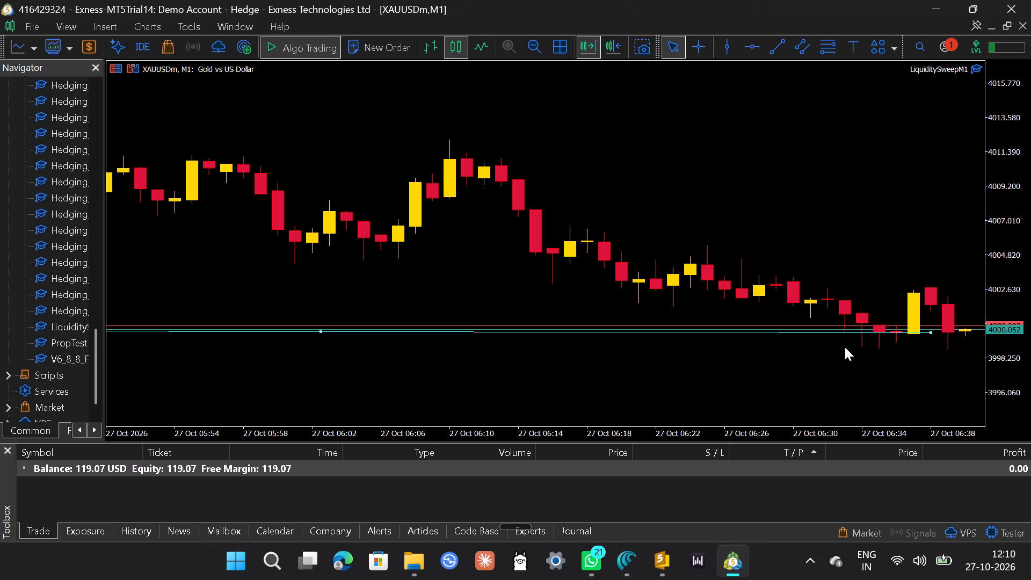
drag(1017, 389, 1026, 305)
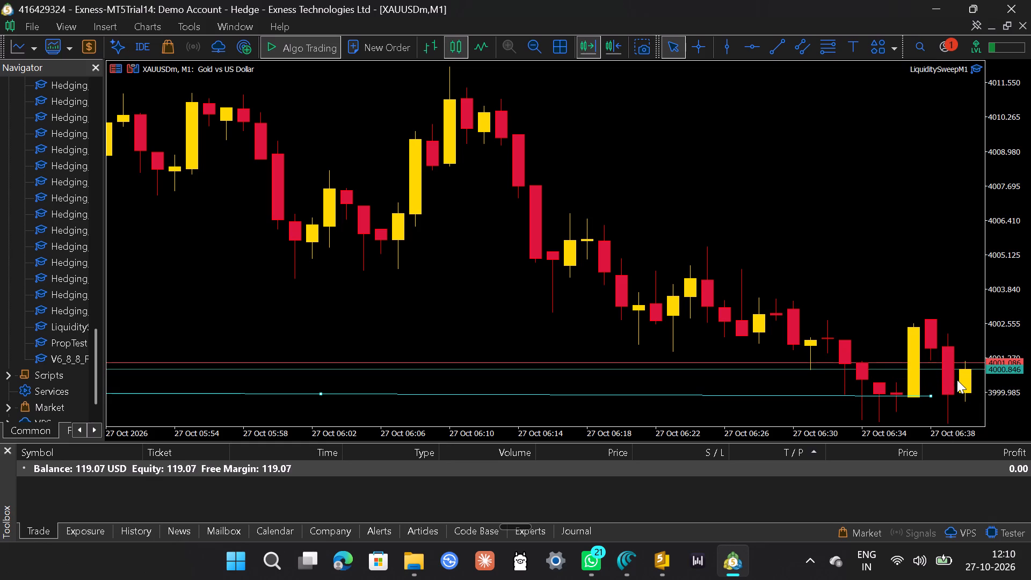
drag(1001, 395, 1006, 353)
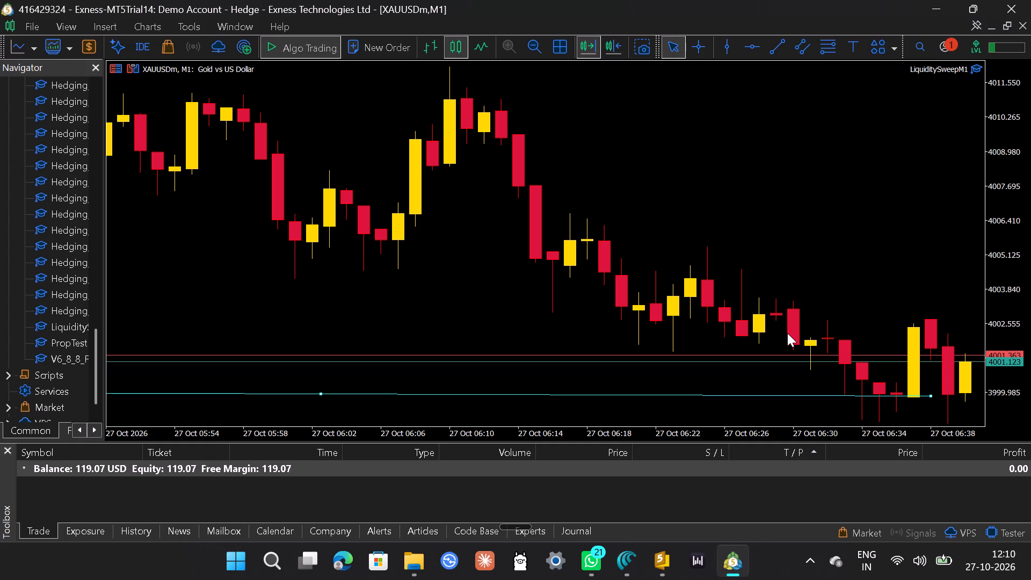
Examine the full 26–27 Oct price range, including the earlier trade markers, relative to the trendline.
ctrl+scroll(798, 371, down, 1)
ctrl+scroll(798, 371, up, 3)
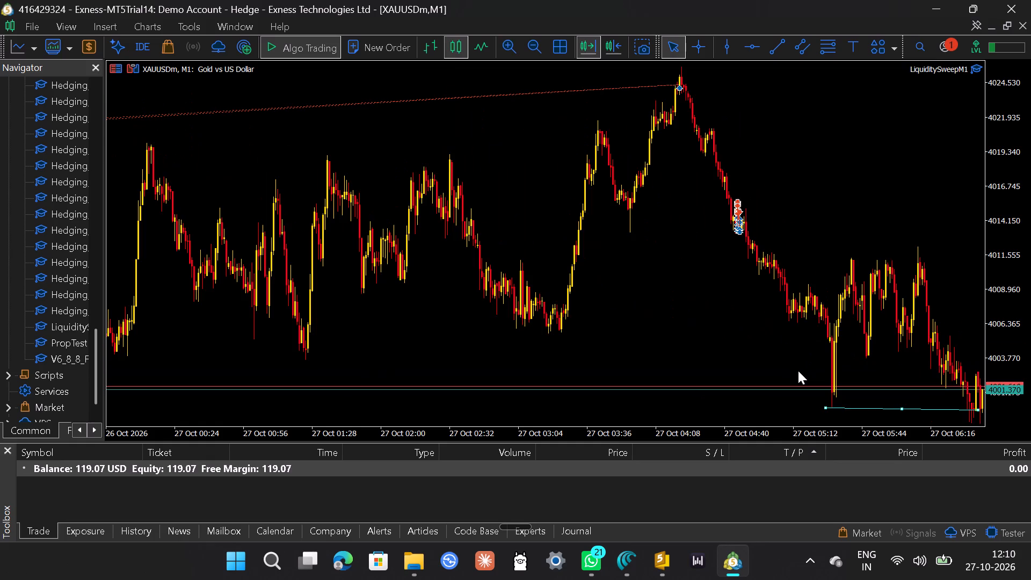
scroll(798, 371, left, 1)
ctrl+scroll(798, 371, up, 2)
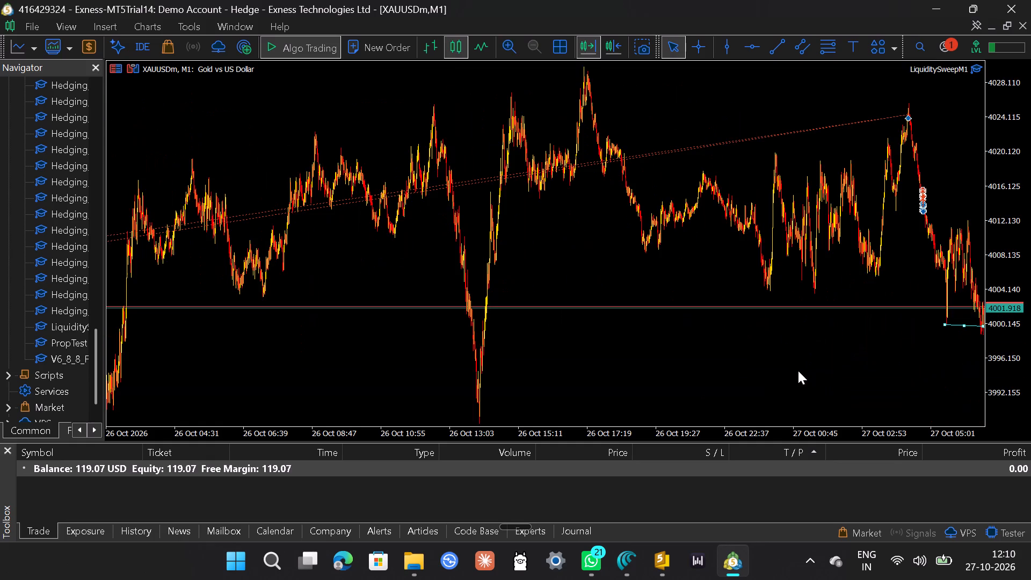
scroll(798, 371, right, 1)
scroll(798, 371, up, 1)
ctrl+scroll(798, 371, down, 1)
ctrl+scroll(798, 371, up, 1)
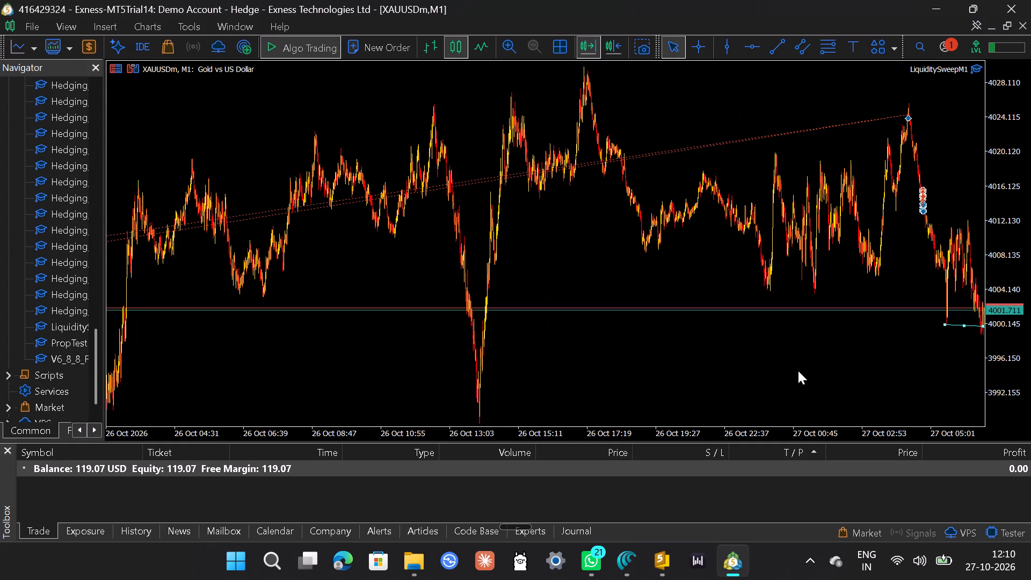
ctrl+scroll(798, 371, up, 3)
scroll(798, 371, right, 1)
scroll(798, 371, up, 1)
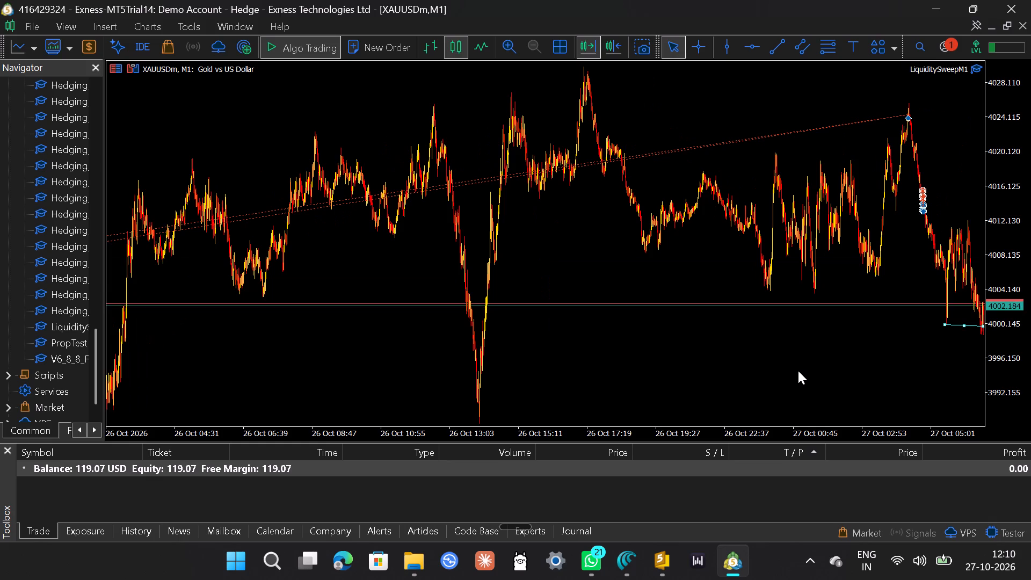
Compare the 05:30 swing low with the newest candles along the trendline at medium and close time ranges.
ctrl+scroll(798, 371, down, 3)
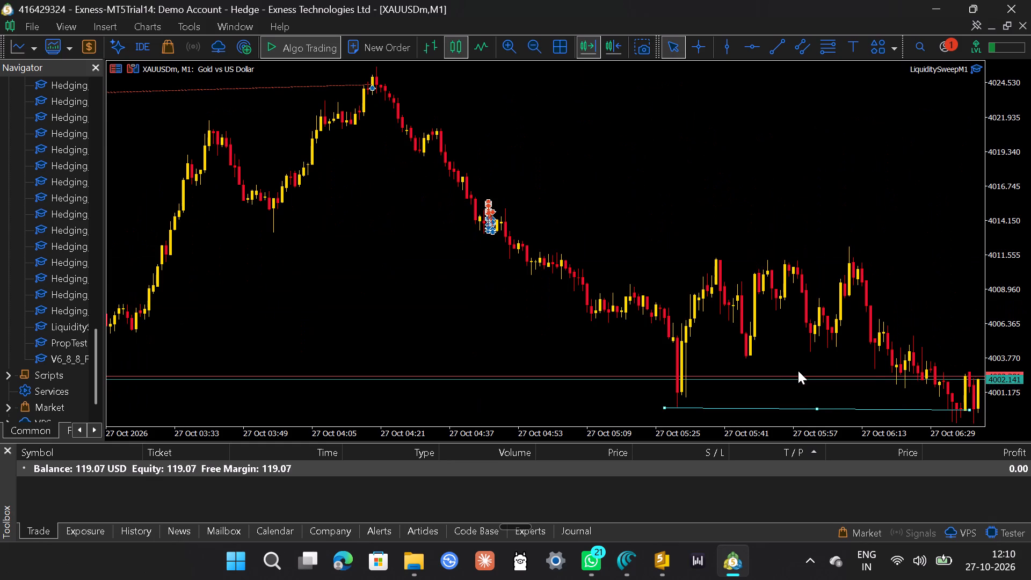
ctrl+scroll(798, 371, up, 1)
ctrl+scroll(798, 371, down, 7)
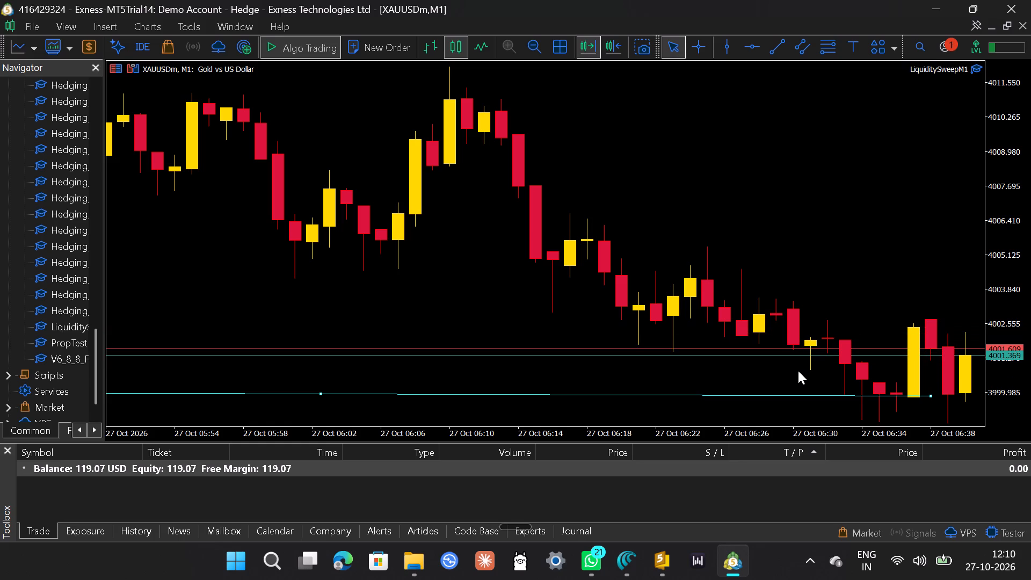
ctrl+scroll(798, 371, down, 2)
ctrl+scroll(798, 371, up, 2)
ctrl+scroll(798, 371, down, 1)
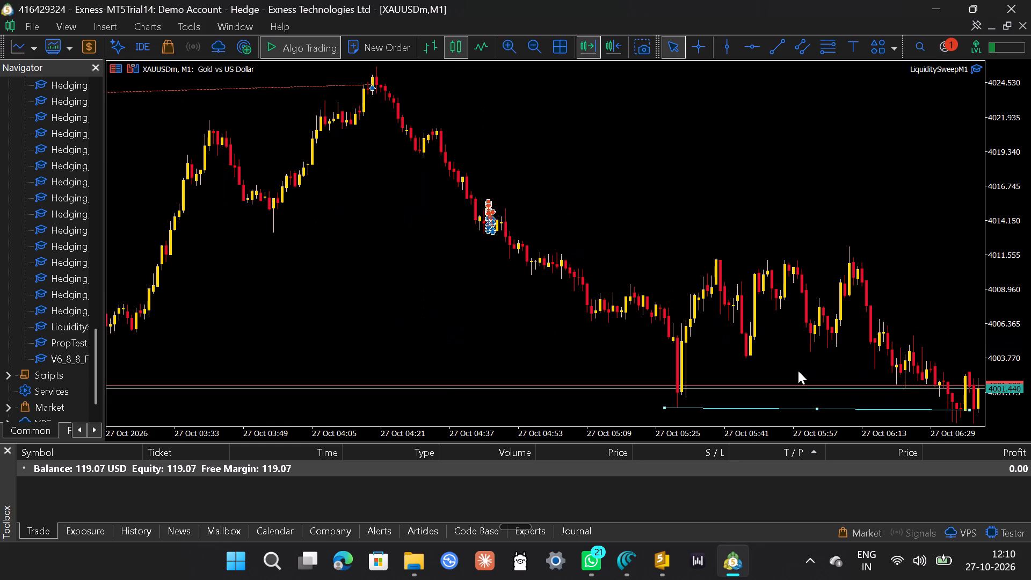
ctrl+scroll(798, 371, down, 3)
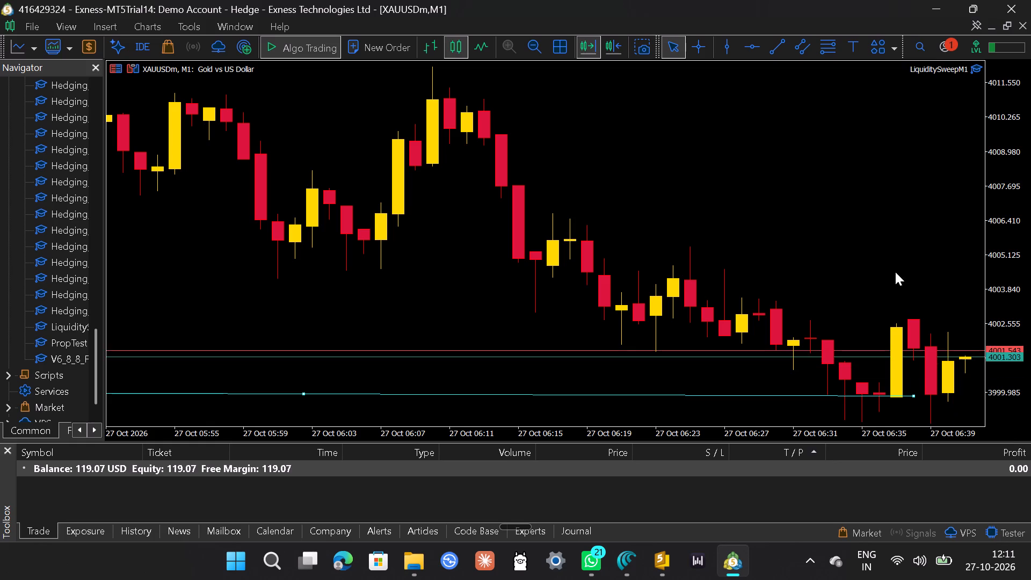
drag(895, 272, 843, 248)
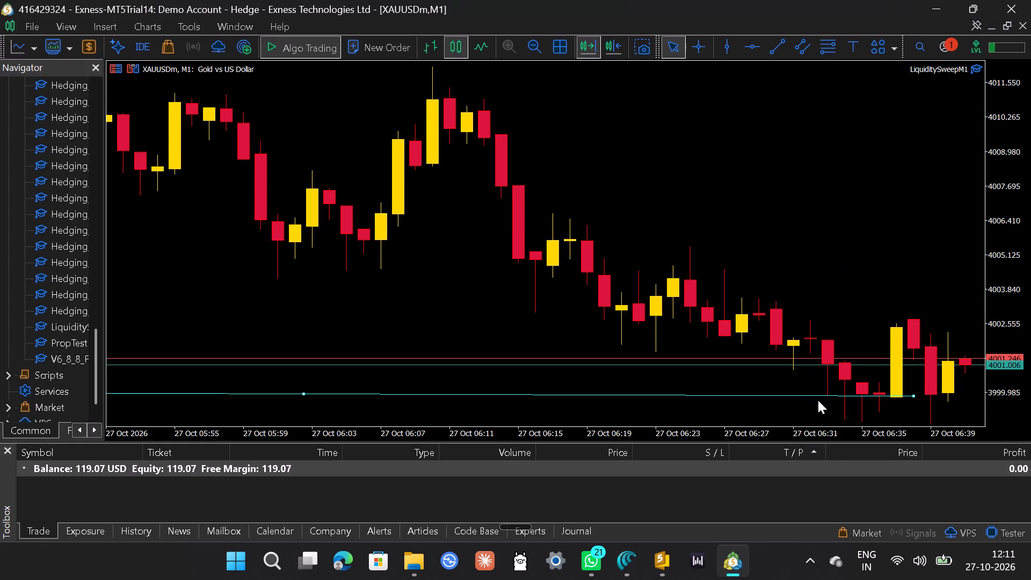
click(821, 396)
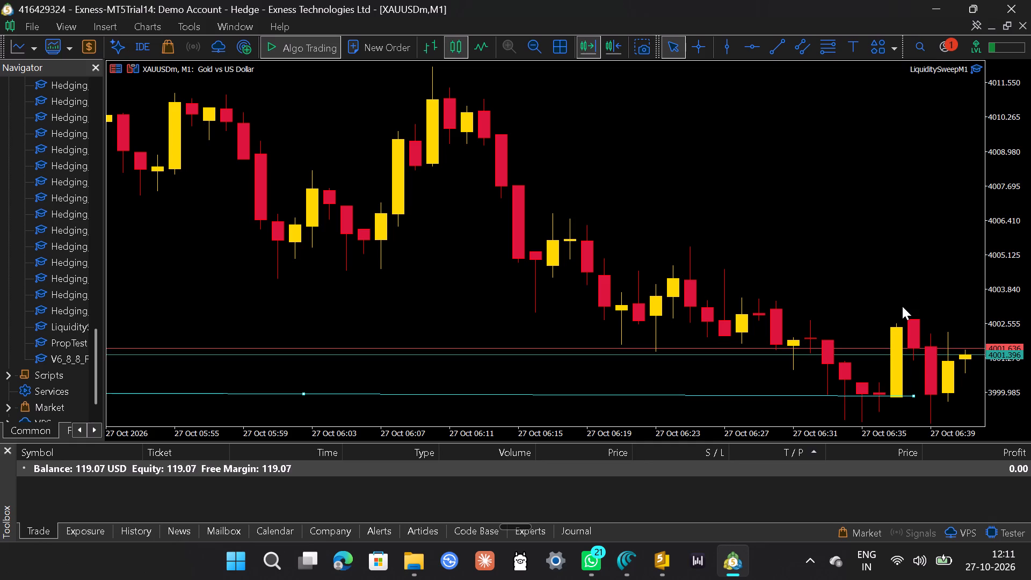
ctrl+scroll(902, 306, down, 3)
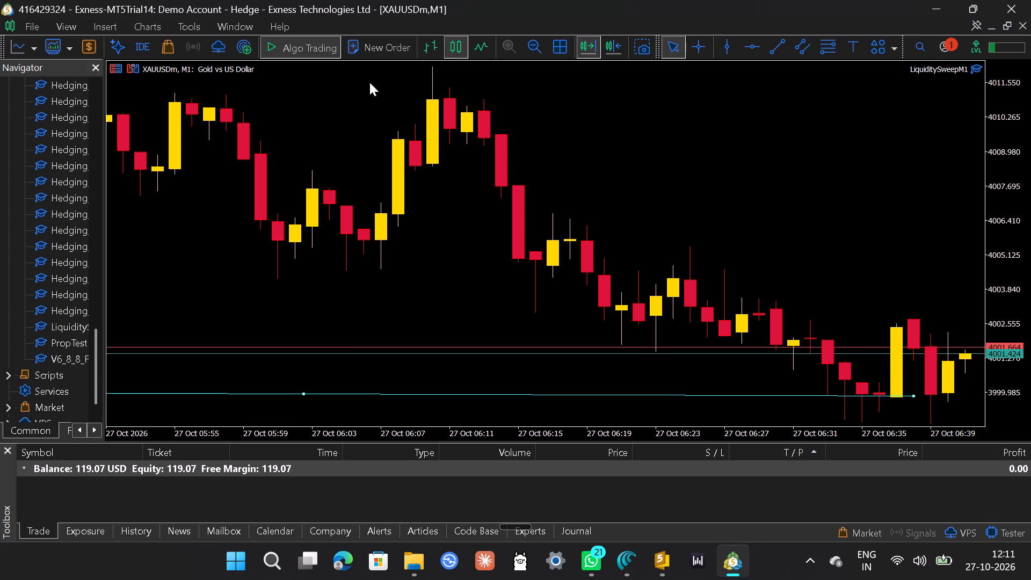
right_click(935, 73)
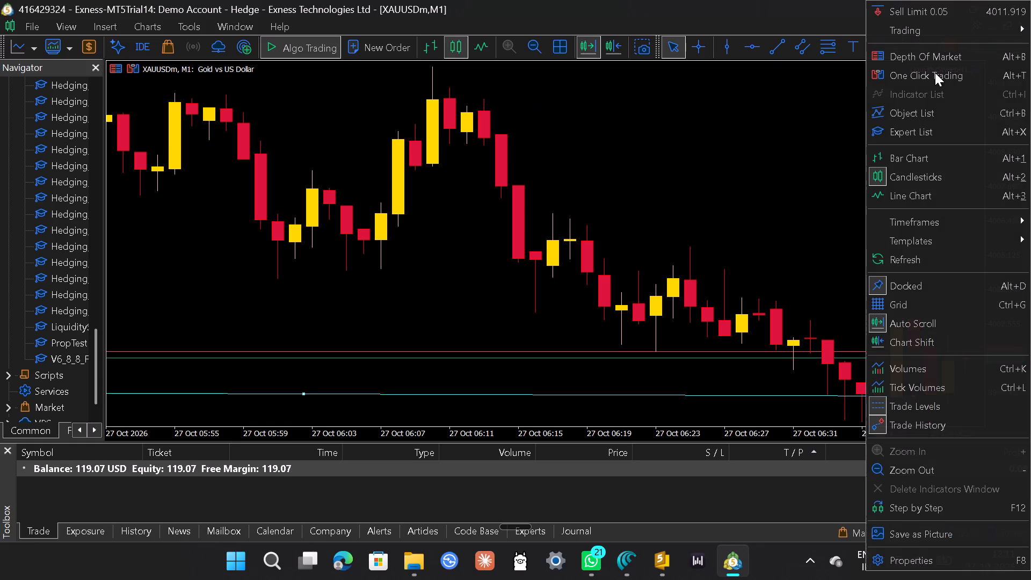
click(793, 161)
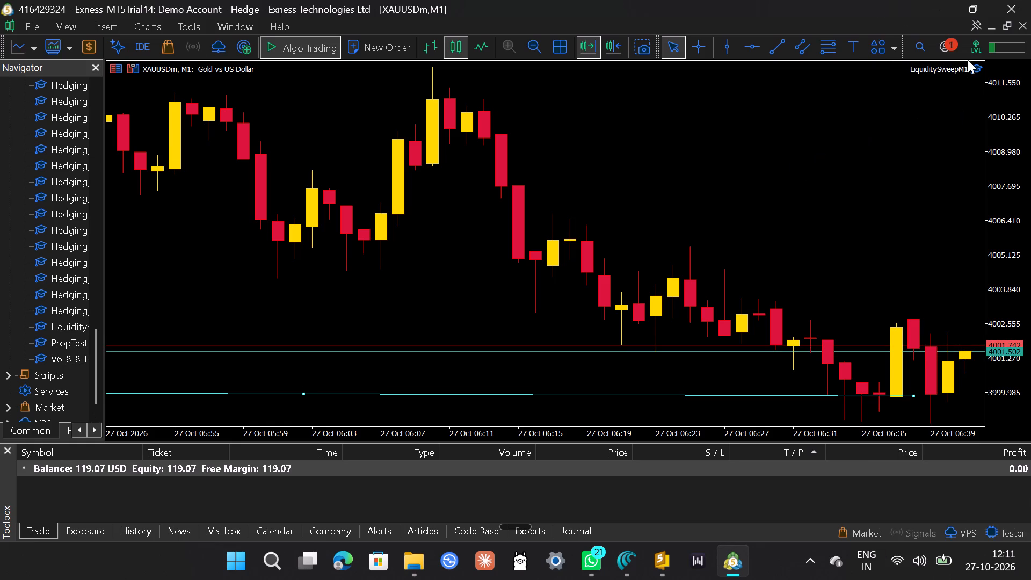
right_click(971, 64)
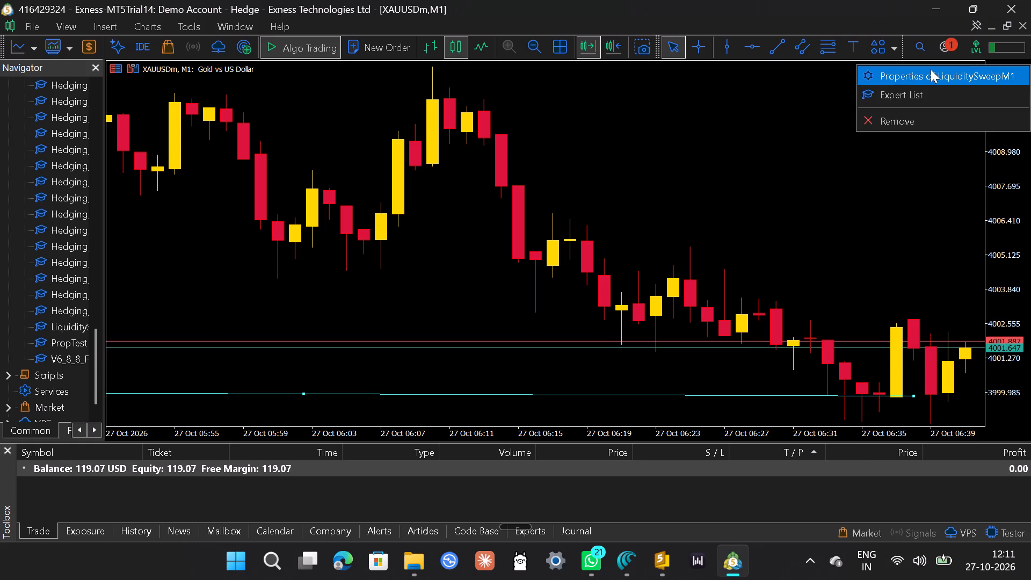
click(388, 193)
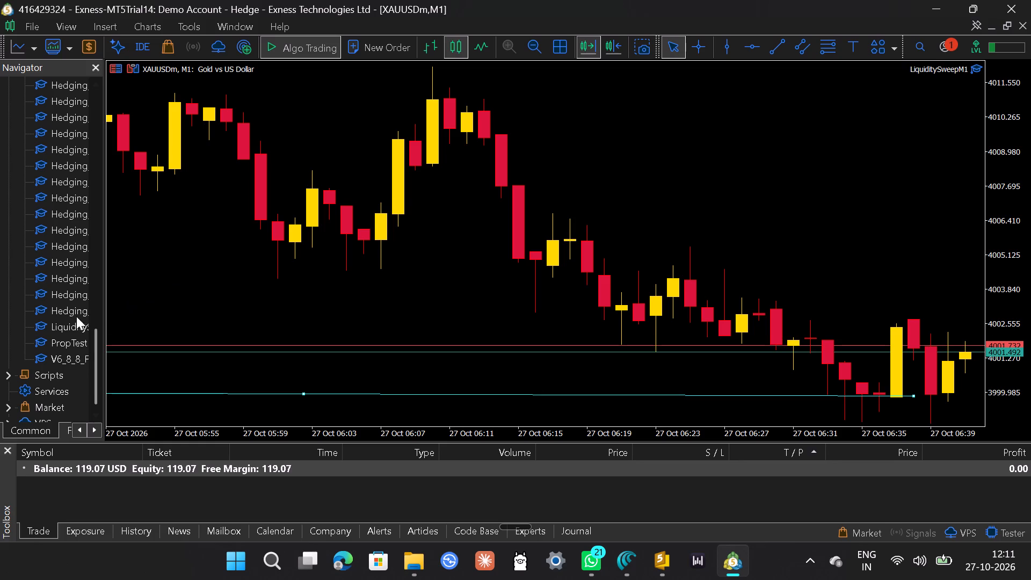
Open the available actions for the LiquiditySweepM1 expert advisor in the Navigator.
right_click(62, 326)
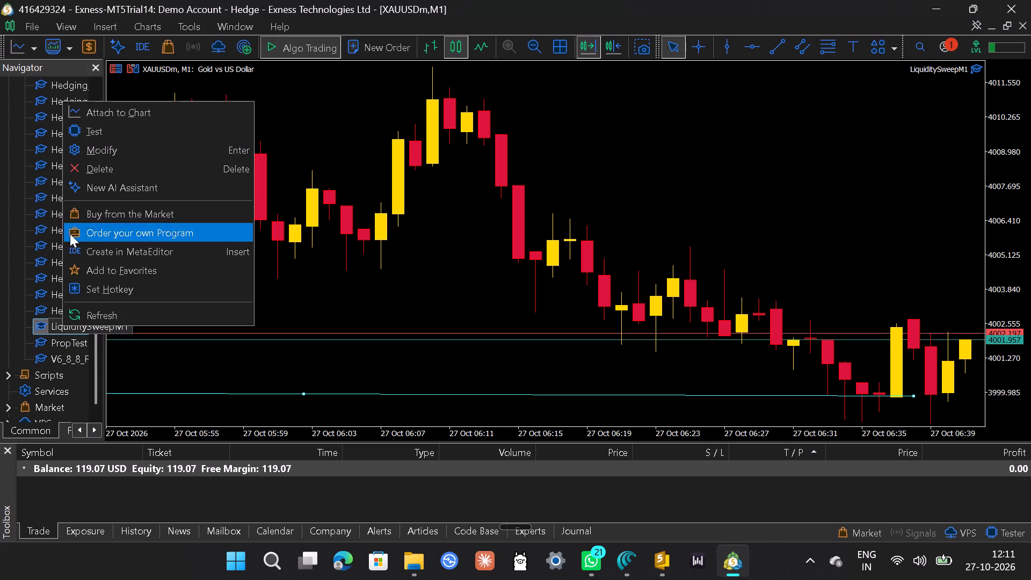
Start a strategy test of the LiquiditySweepM1 expert advisor from its available actions.
click(90, 130)
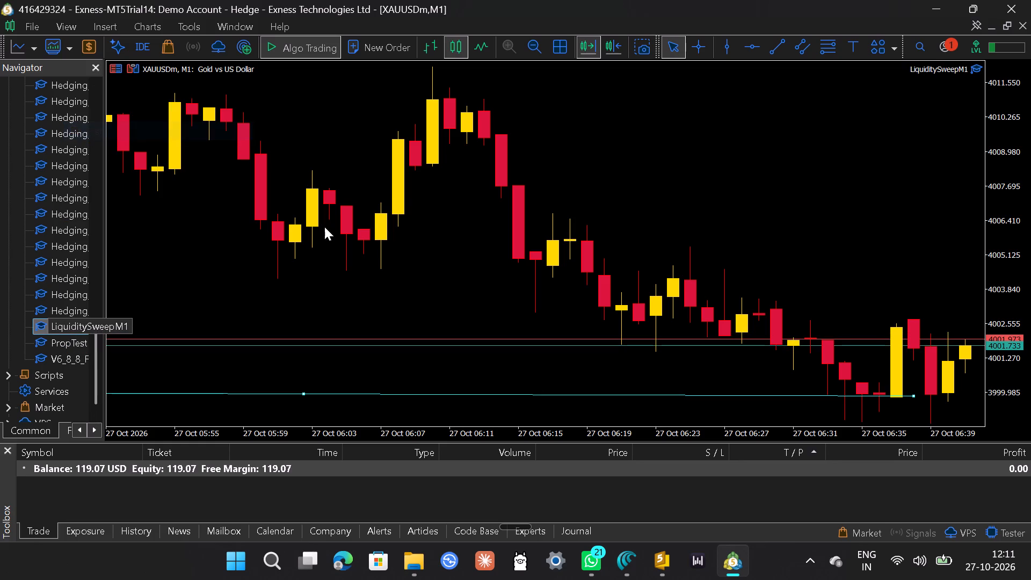
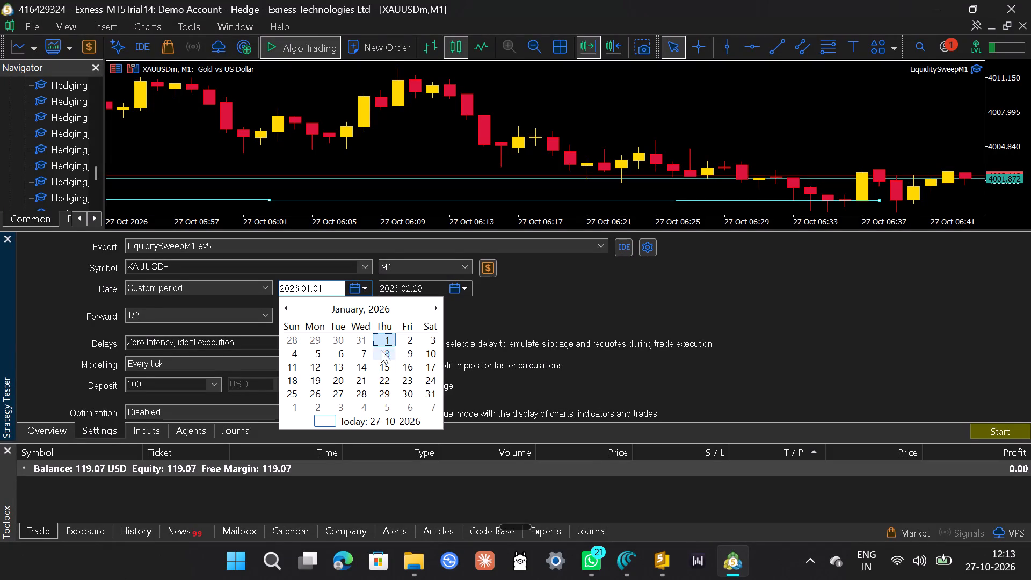
Set the start date of the LiquiditySweepM1 backtest's custom period to 2026.09.01.
click(437, 307)
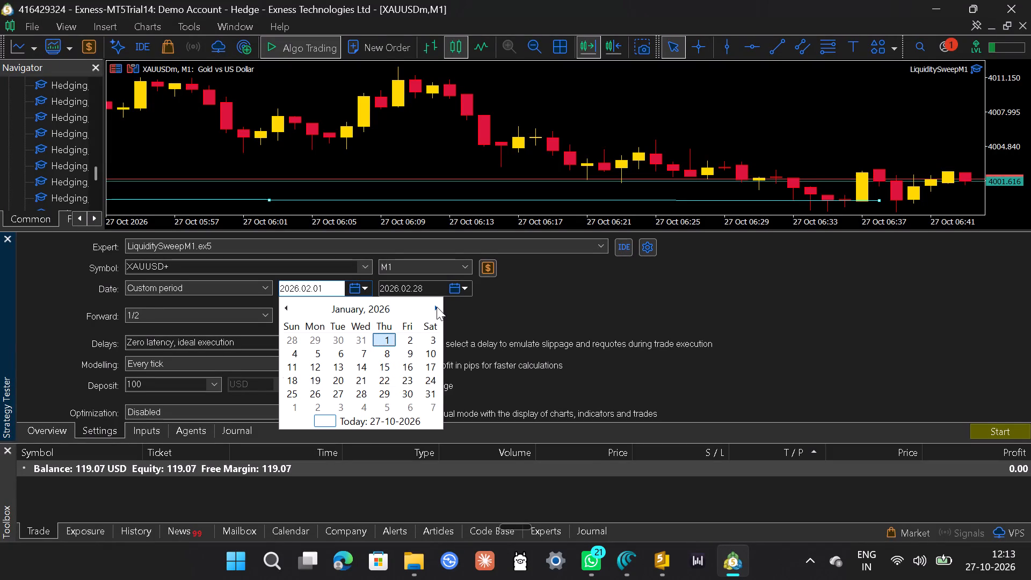
click(437, 307)
click(437, 307)
click(437, 307)
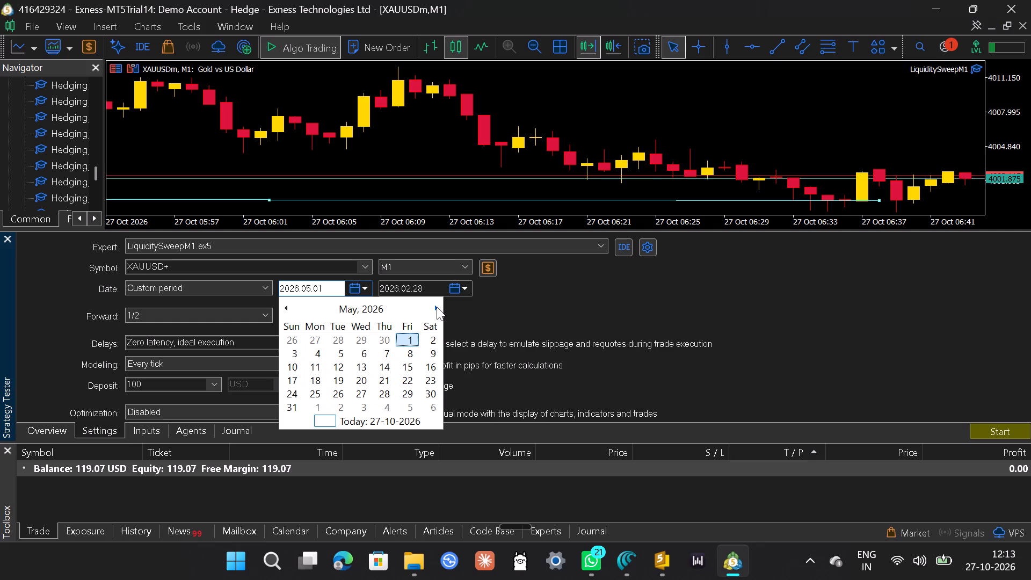
click(437, 307)
click(437, 307)
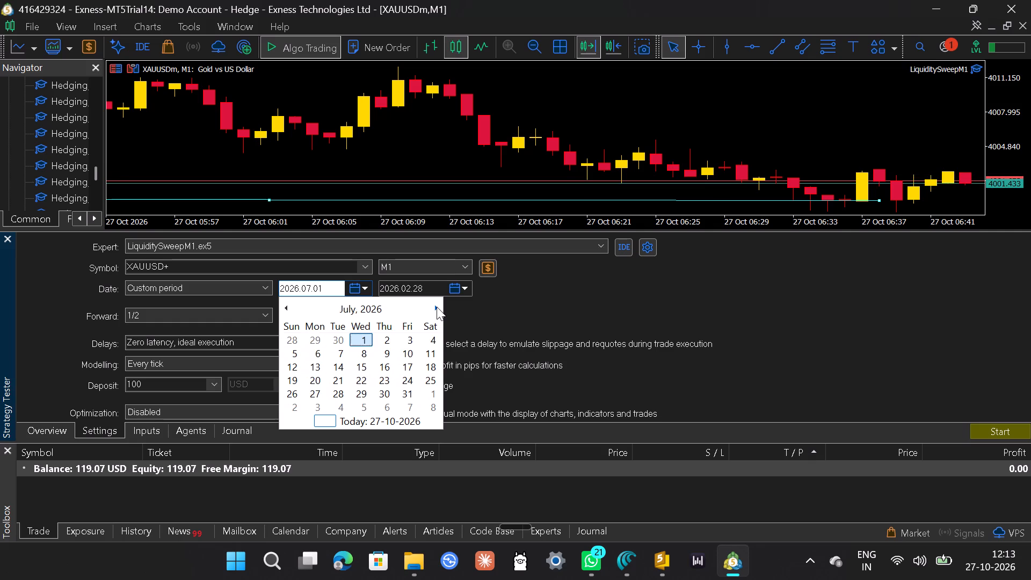
click(437, 307)
click(437, 307)
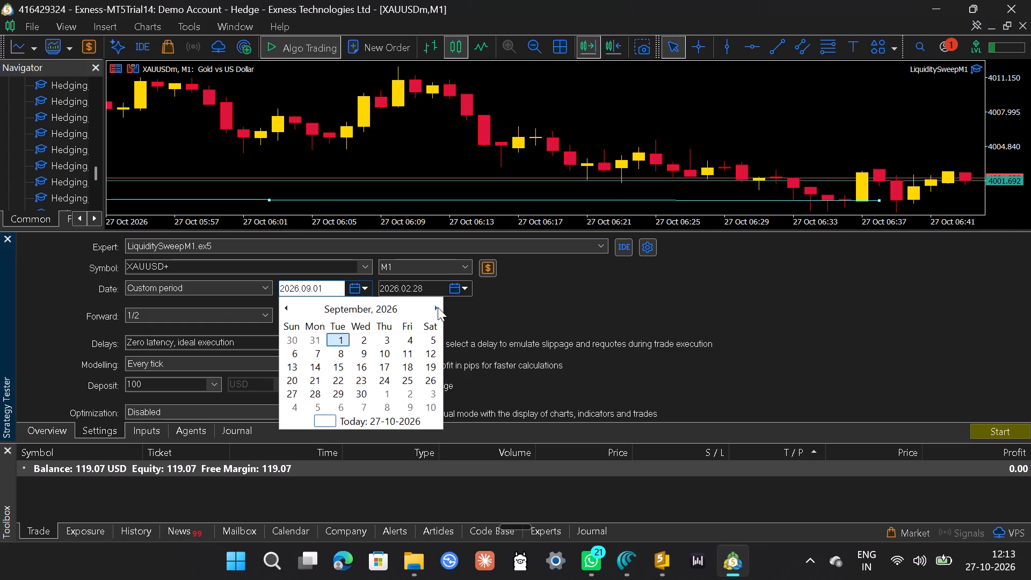
click(438, 307)
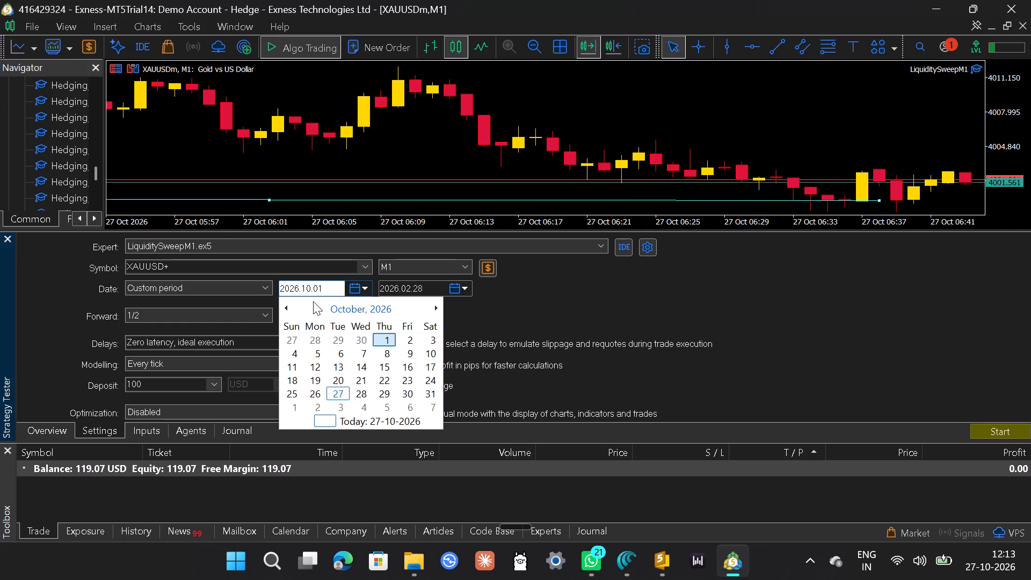
click(286, 308)
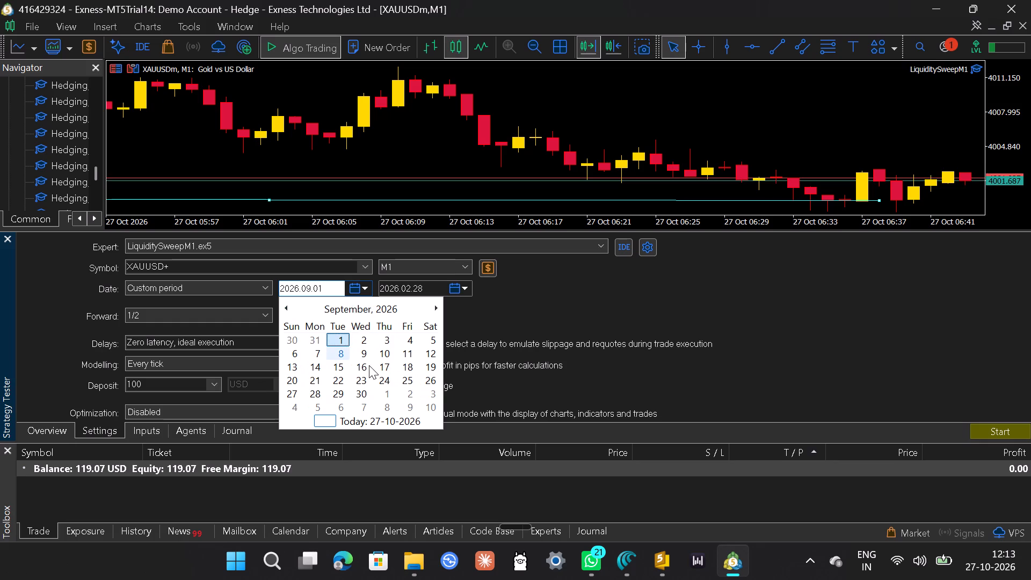
click(336, 339)
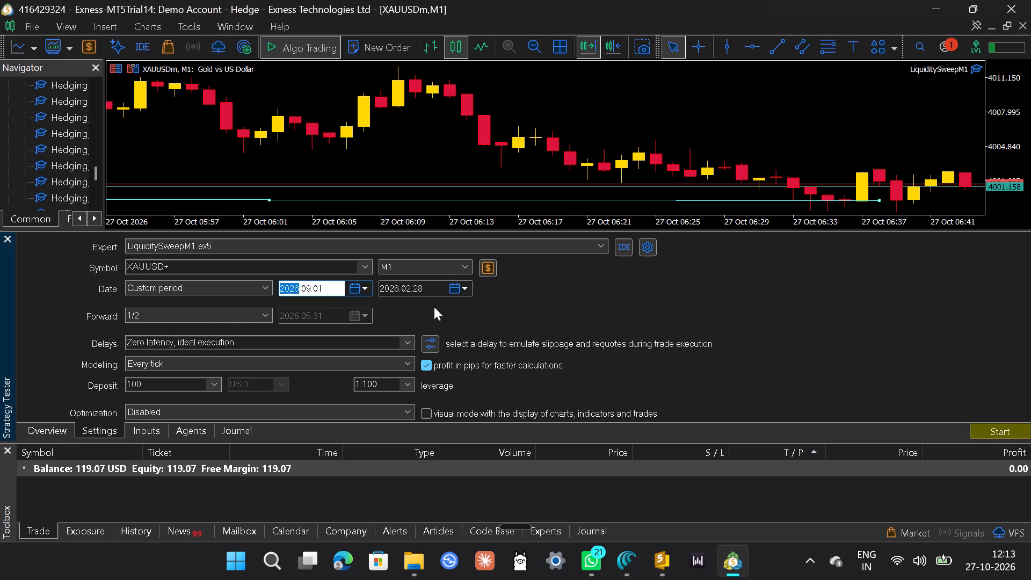
click(434, 307)
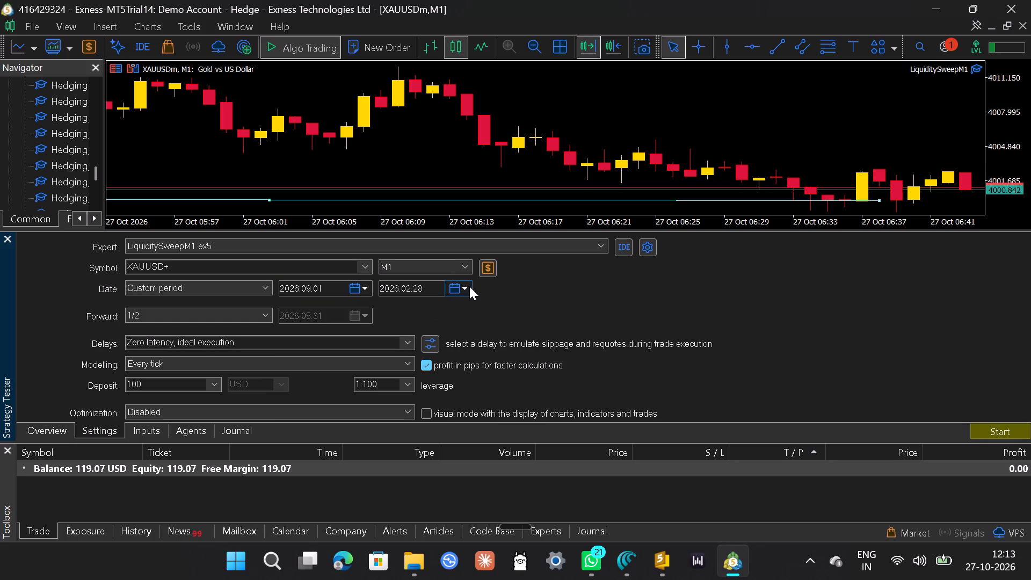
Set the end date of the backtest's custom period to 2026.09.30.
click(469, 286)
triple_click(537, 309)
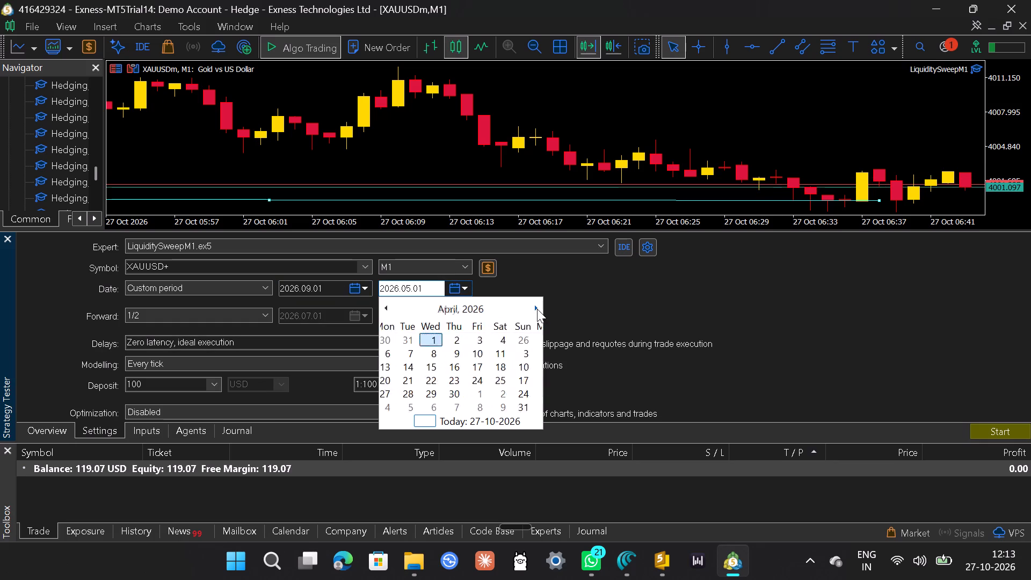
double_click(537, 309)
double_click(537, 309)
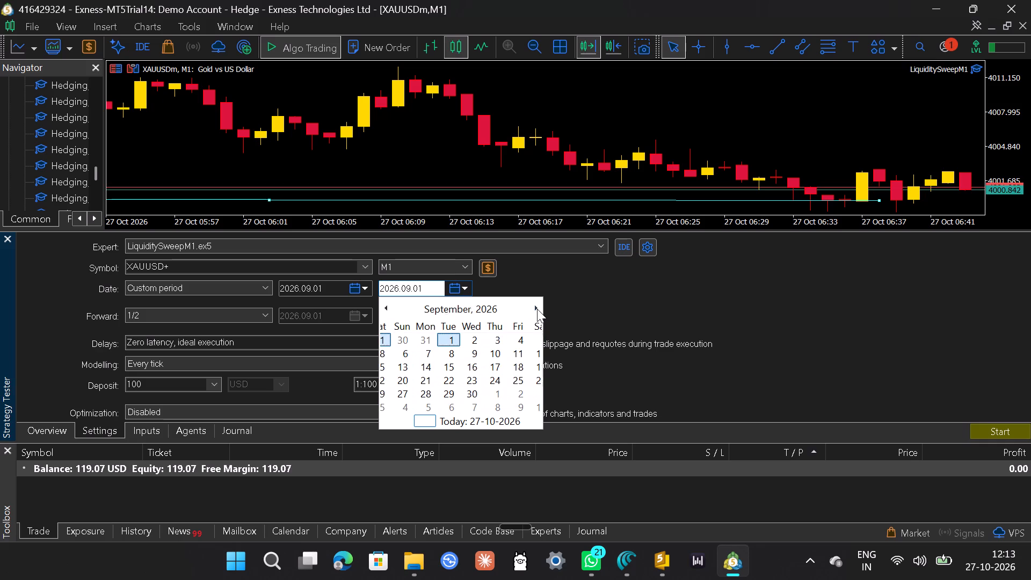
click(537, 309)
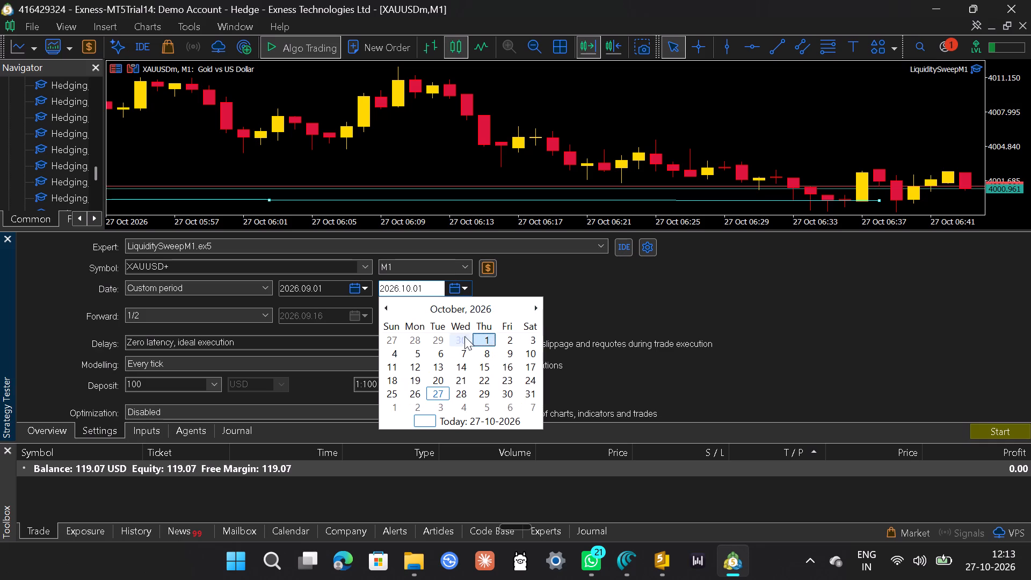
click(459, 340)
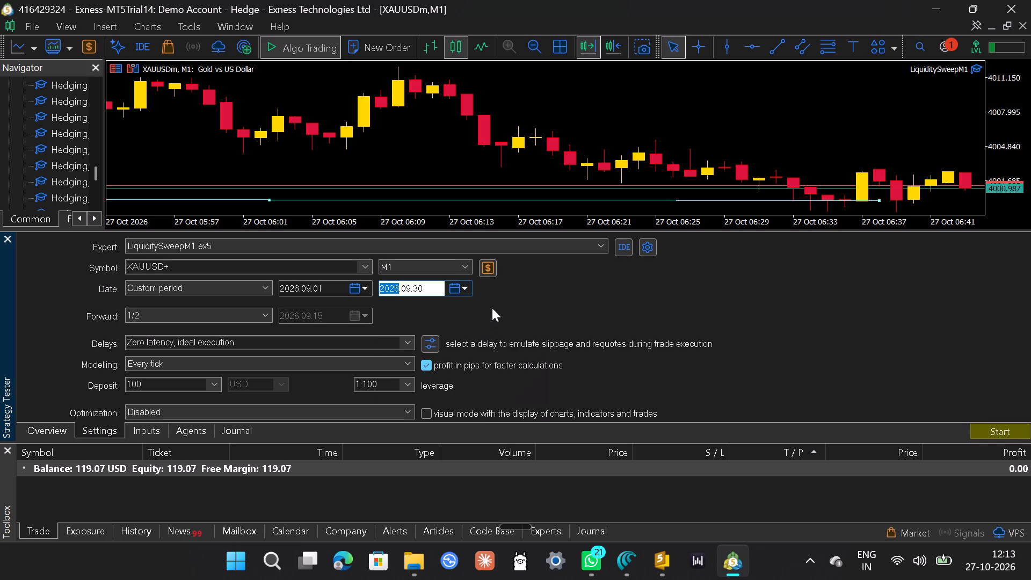
Set the end date of the backtest's custom period to 2026.10.26.
click(464, 292)
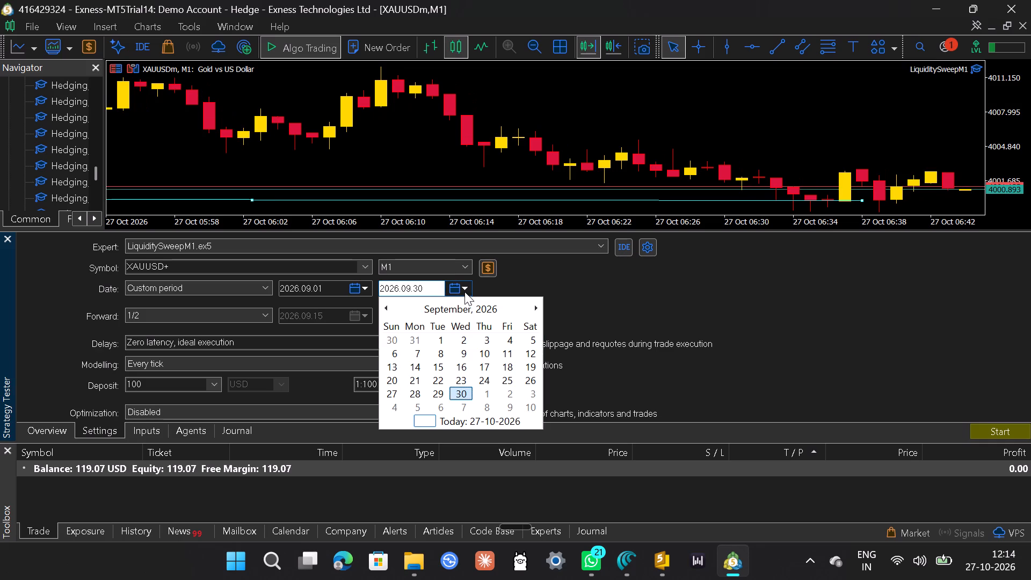
click(538, 307)
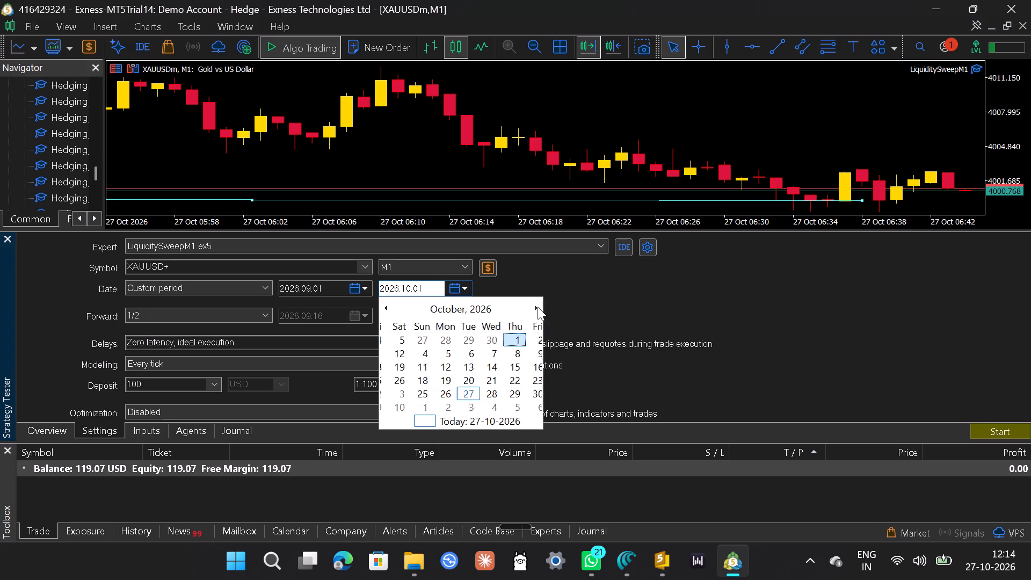
click(384, 305)
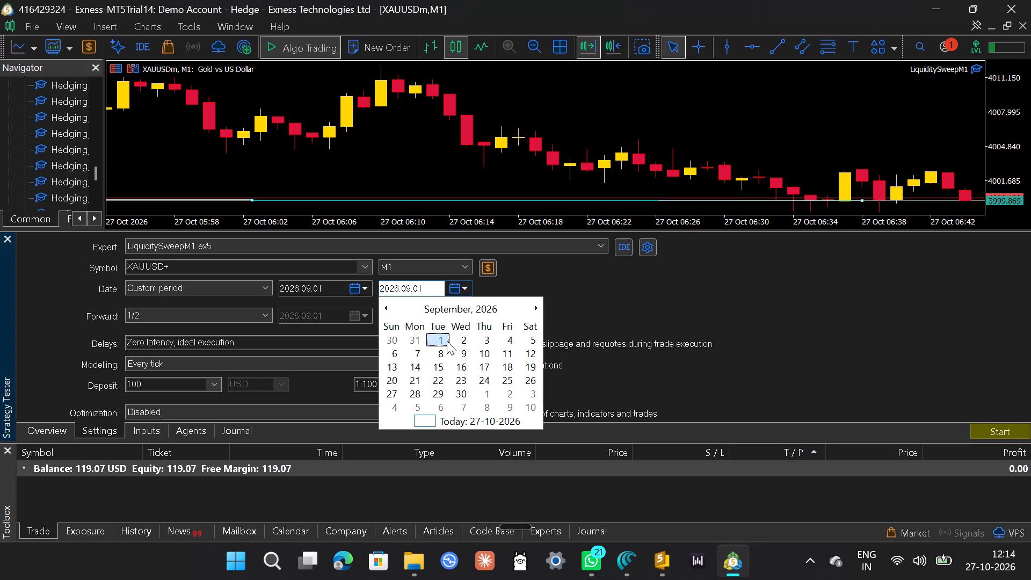
click(533, 306)
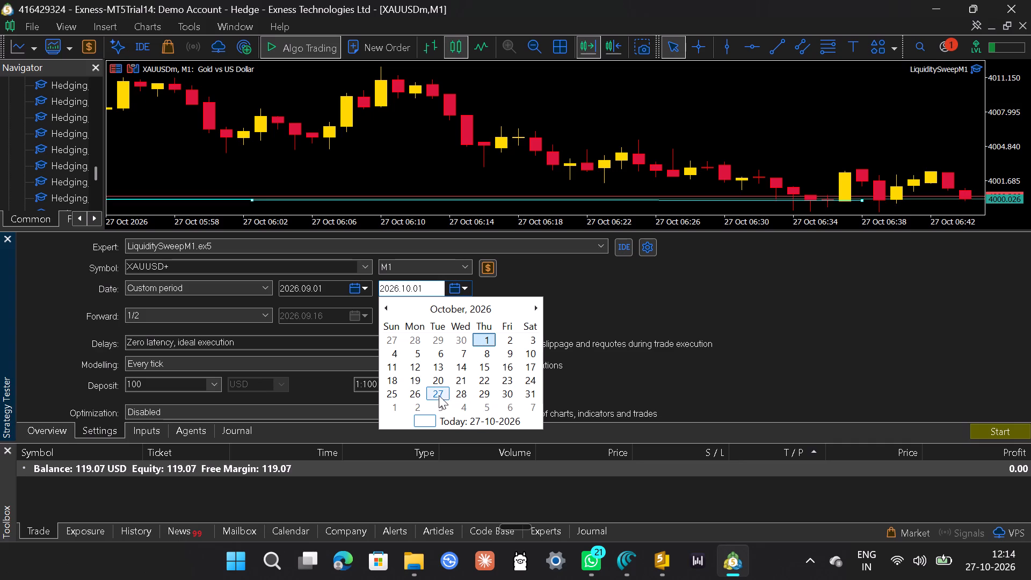
click(411, 394)
click(474, 307)
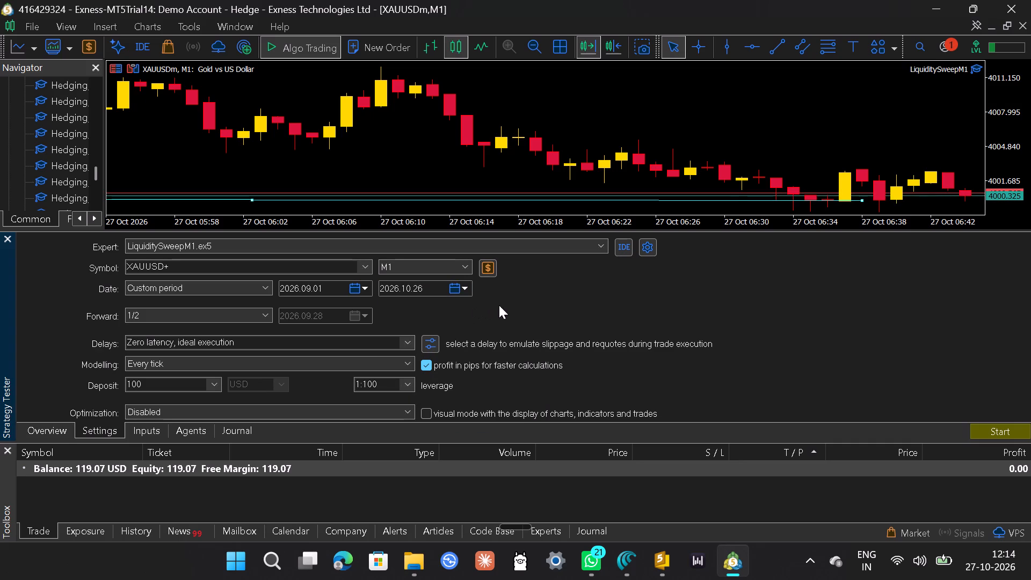
Start the LiquiditySweepM1 backtest on XAUUSD+ M1 with the configured settings.
scroll(499, 305, down, 1)
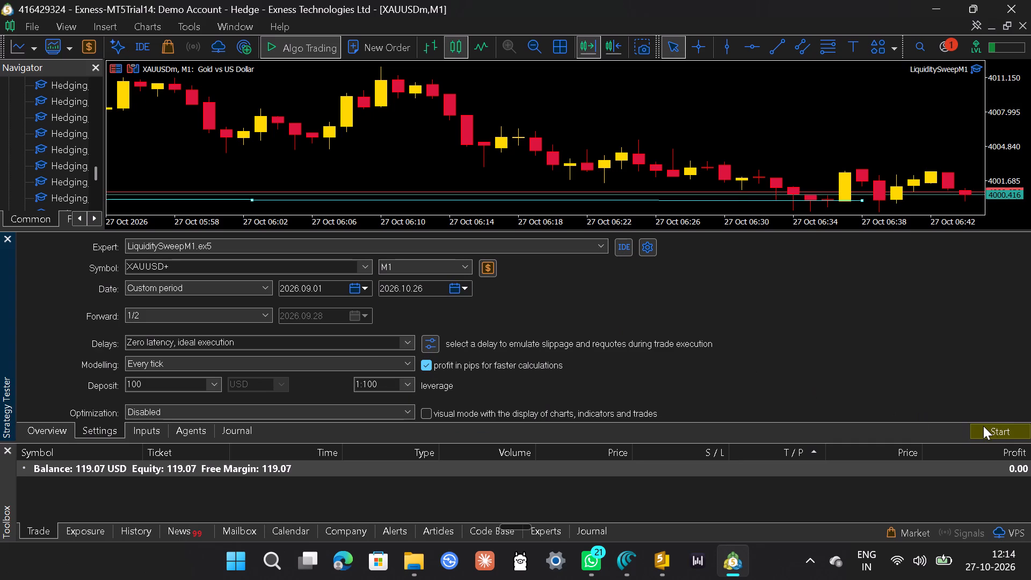
click(991, 430)
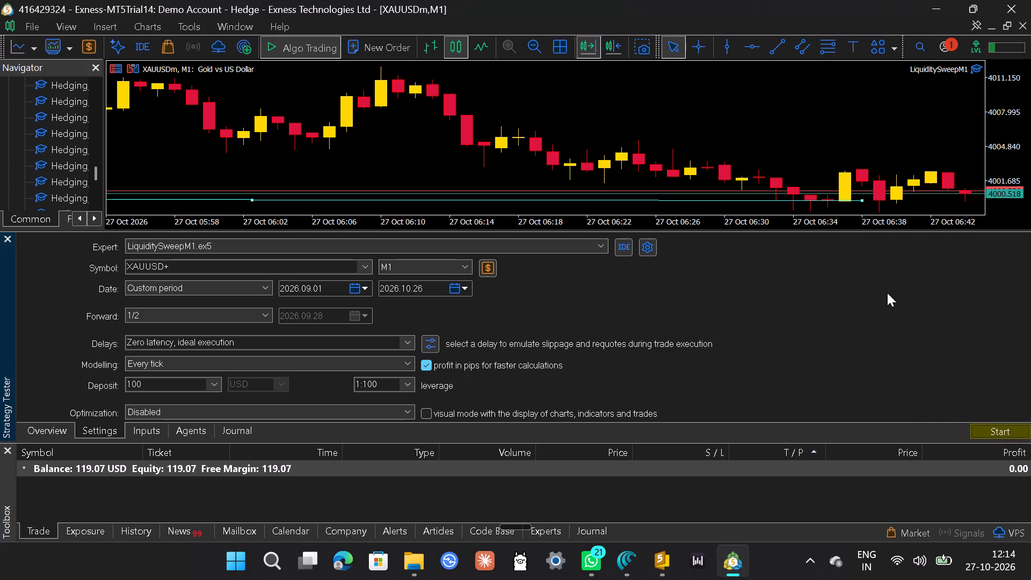
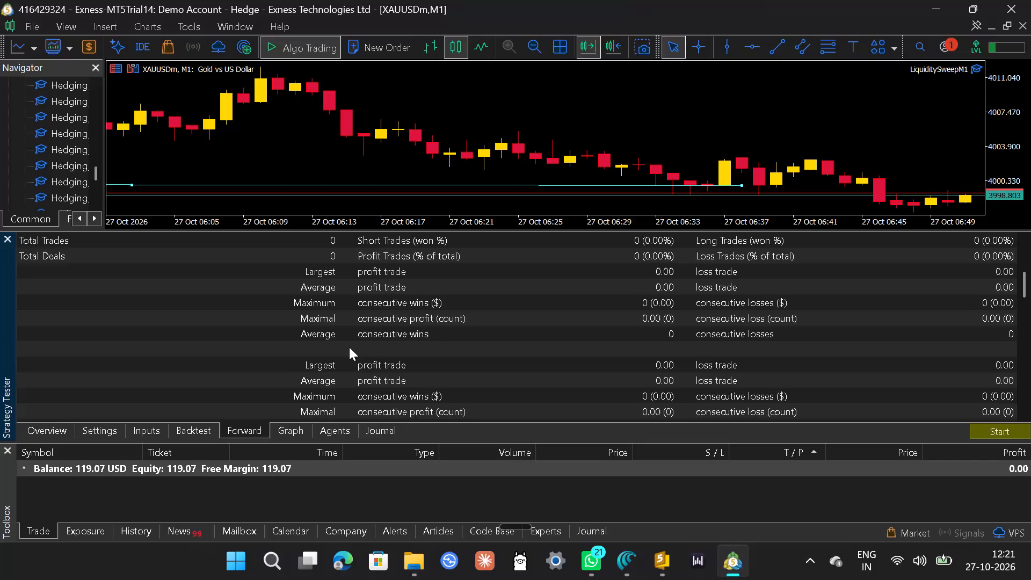
Review the LiquiditySweepM1 forward test report, from the trade statistics back to history quality, net profit and drawdown figures.
scroll(349, 347, up, 7)
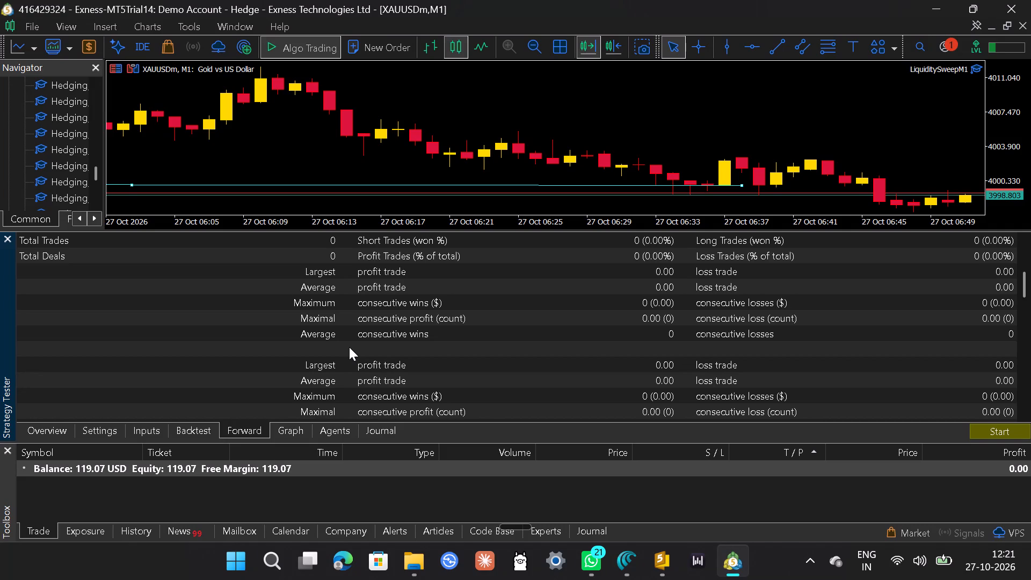
scroll(349, 347, down, 15)
scroll(349, 347, up, 15)
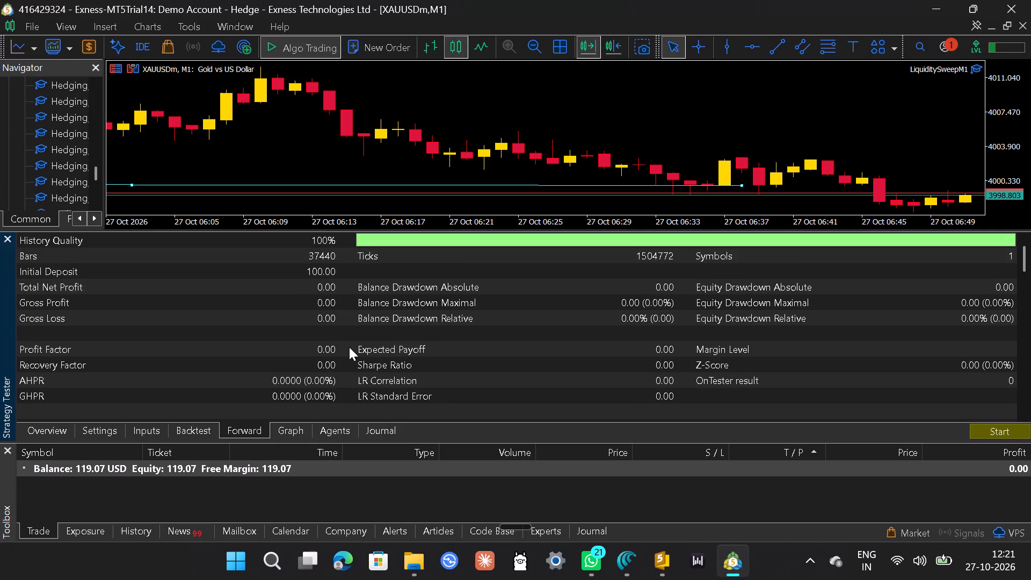
scroll(349, 347, up, 20)
scroll(349, 347, up, 20)
scroll(349, 347, up, 20)
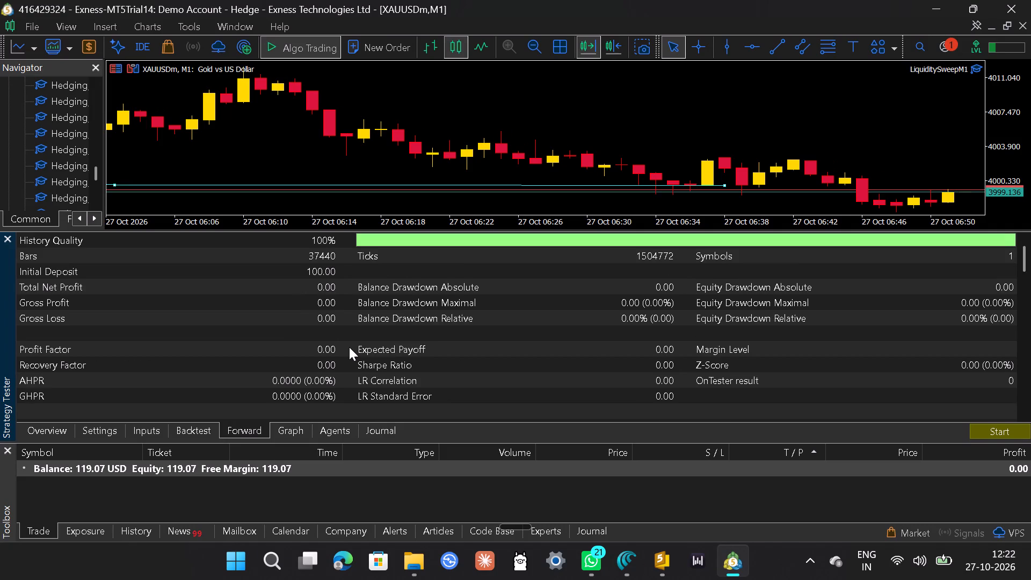